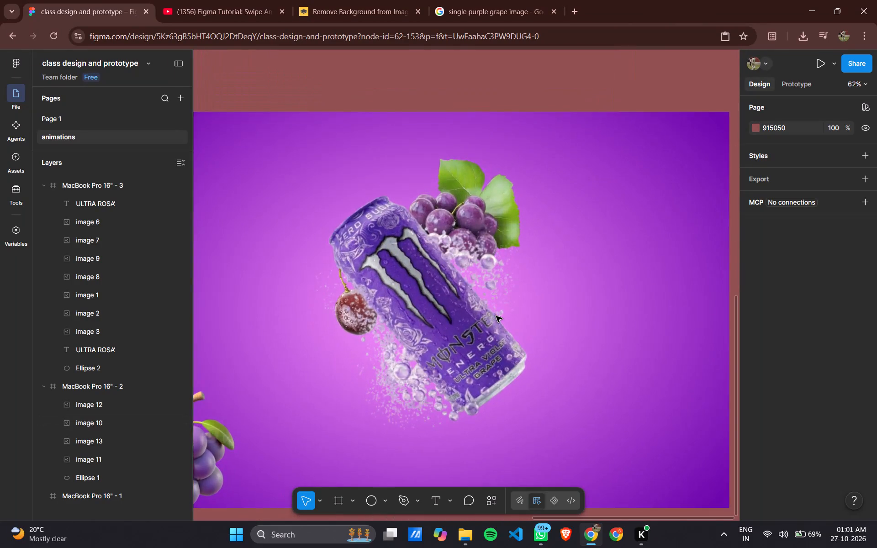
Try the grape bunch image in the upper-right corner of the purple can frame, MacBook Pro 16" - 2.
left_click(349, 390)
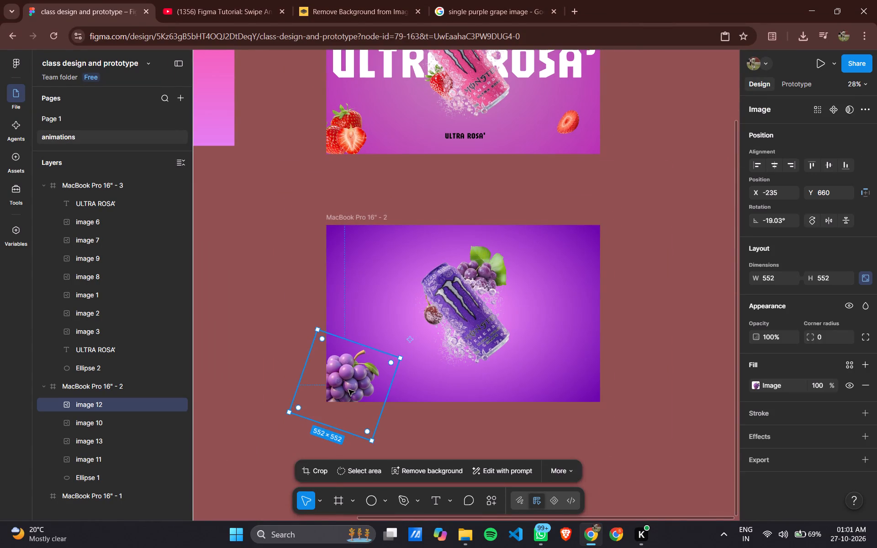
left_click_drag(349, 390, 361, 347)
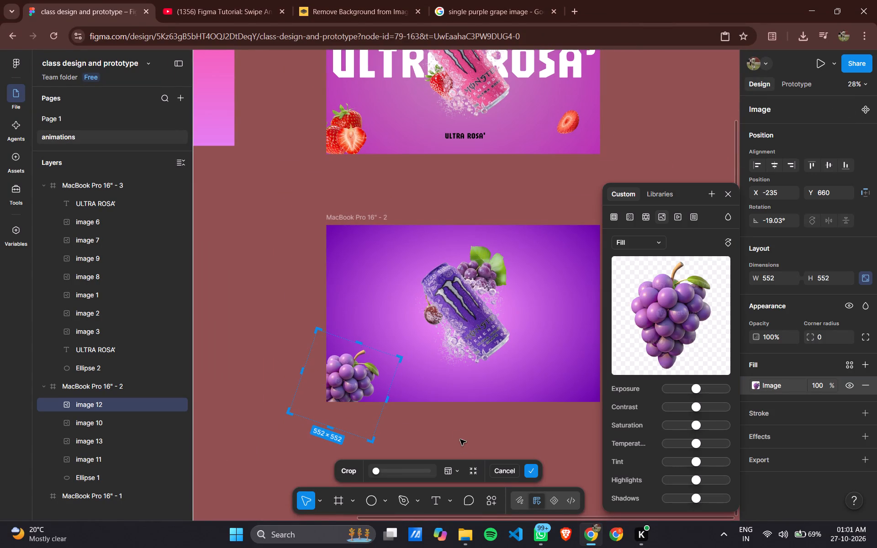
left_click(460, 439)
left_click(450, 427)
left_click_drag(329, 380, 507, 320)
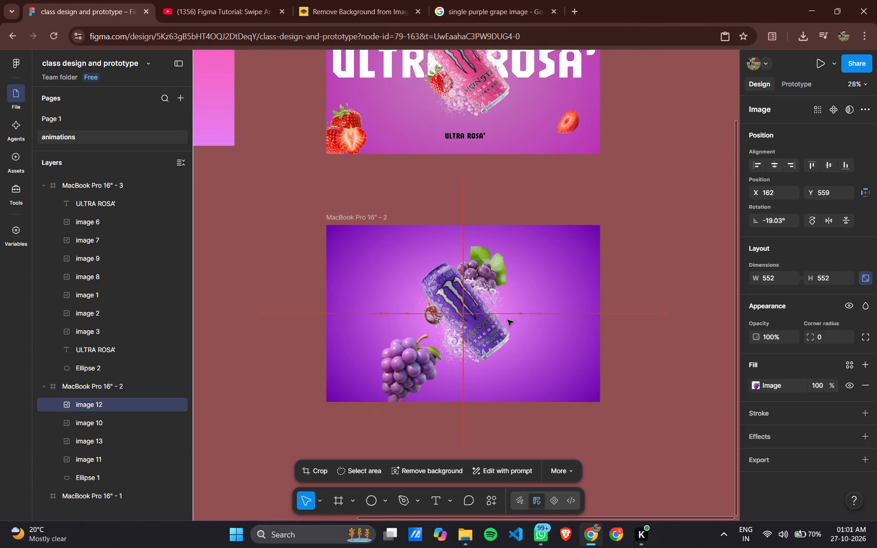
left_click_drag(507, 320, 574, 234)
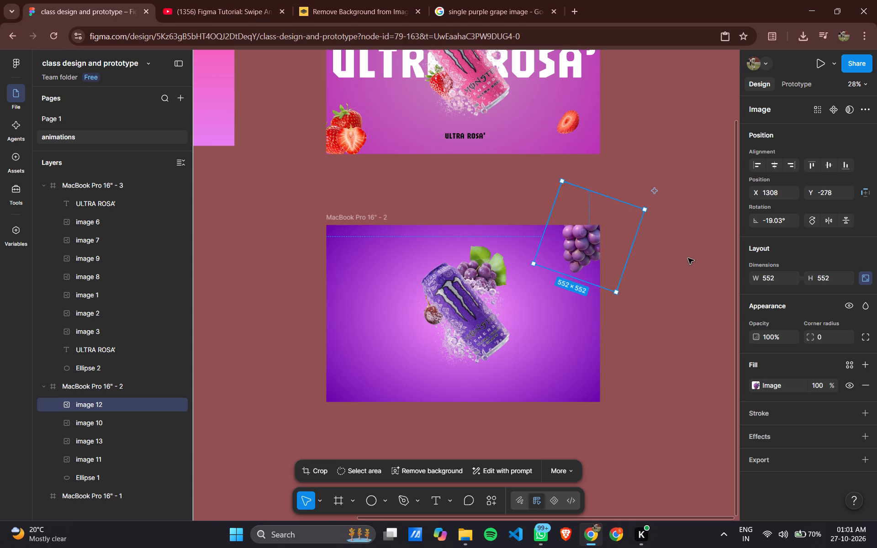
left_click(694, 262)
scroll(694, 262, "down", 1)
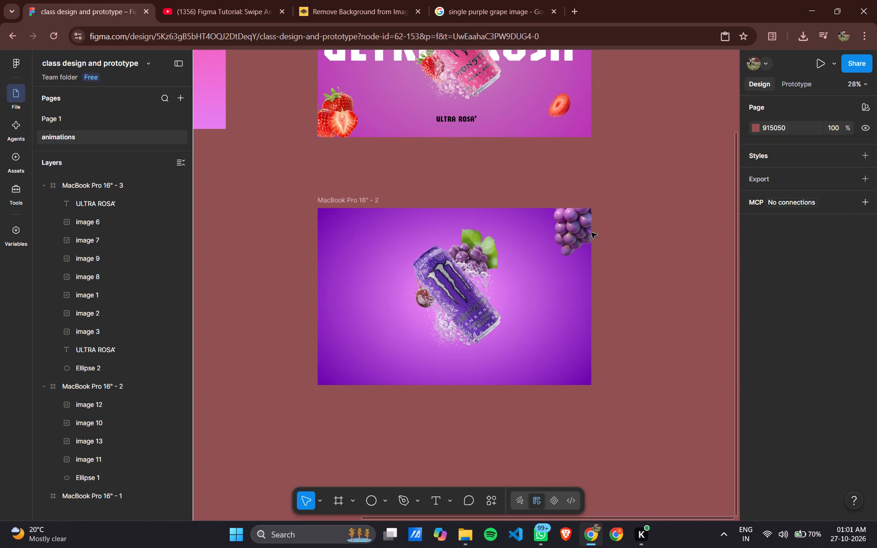
Place the grape bunch image in the lower-left corner of the purple can frame, extending partly beyond its edges.
left_click_drag(582, 230, 335, 379)
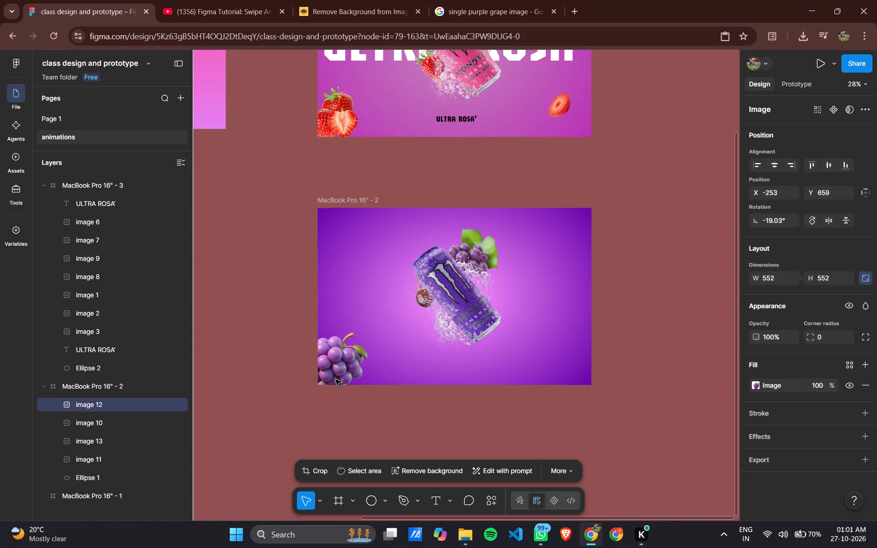
left_click_drag(335, 379, 337, 383)
left_click(421, 411)
scroll(421, 411, "down", 1)
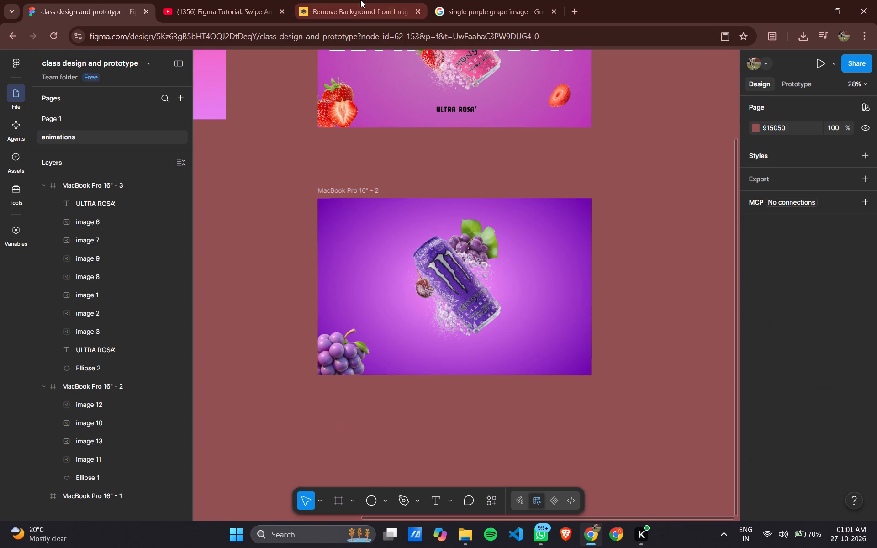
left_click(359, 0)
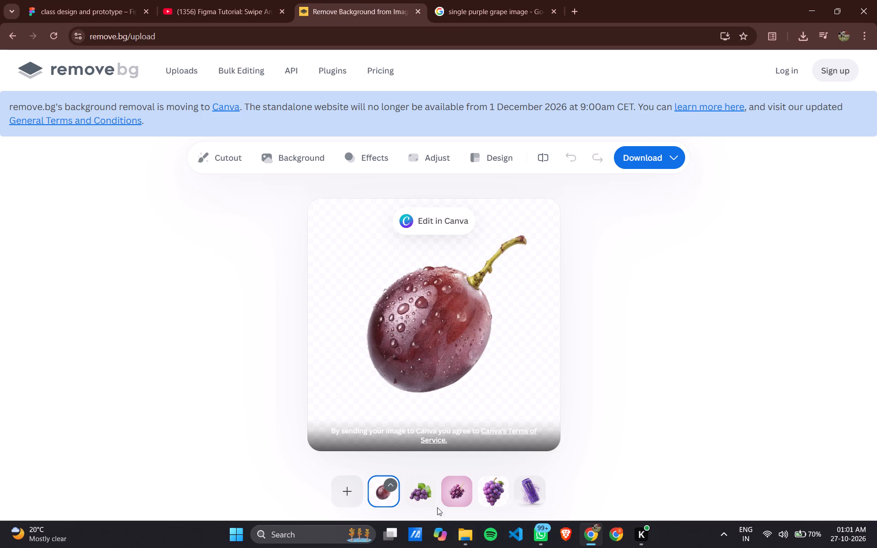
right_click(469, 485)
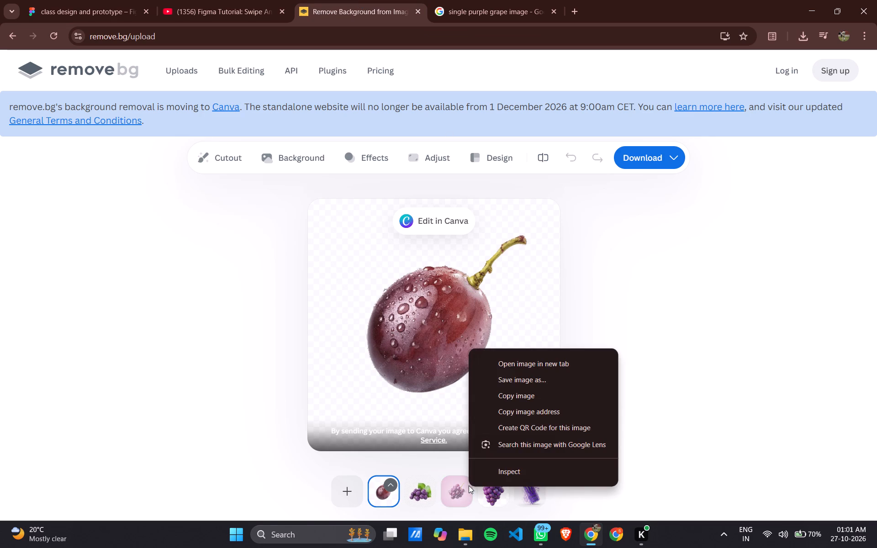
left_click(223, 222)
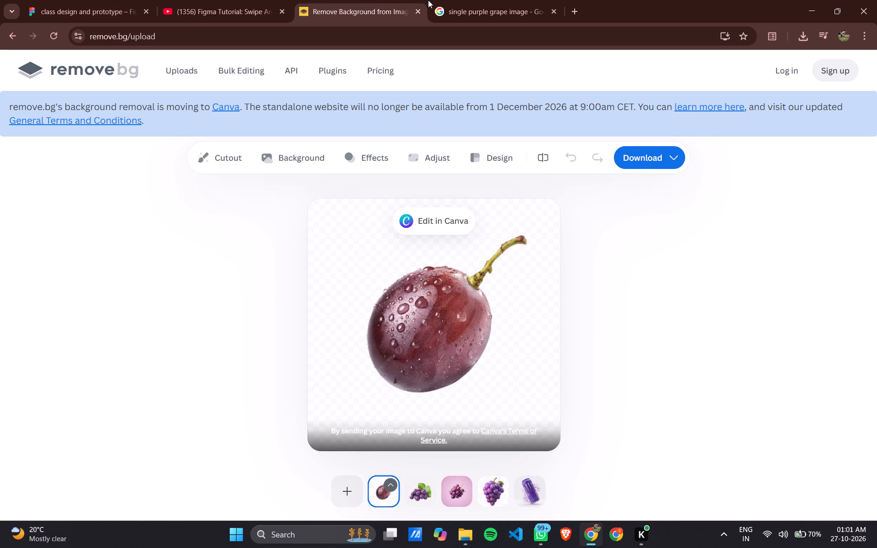
Switch to the Google Images results for "single purple grape image" and look for another suitable grape picture.
left_click(494, 0)
scroll(432, 320, "up", 1)
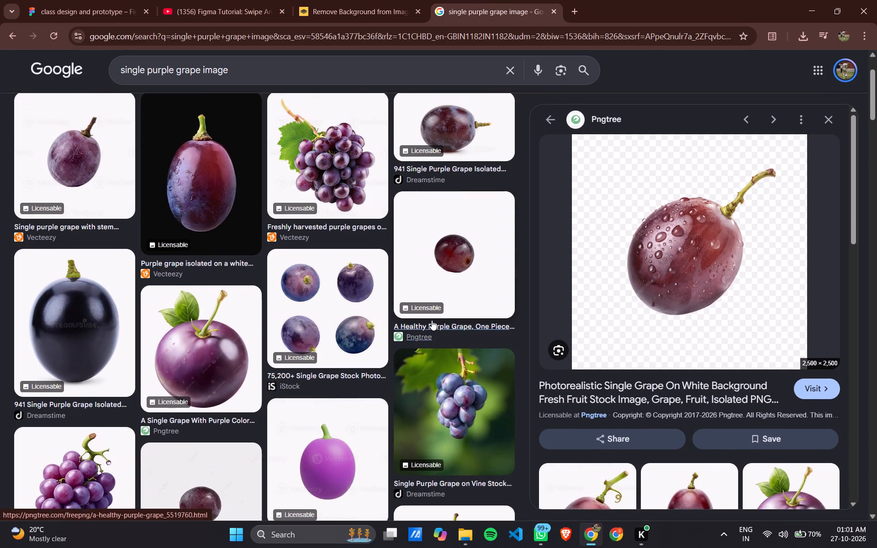
scroll(432, 320, "up", 1)
scroll(432, 320, "down", 3)
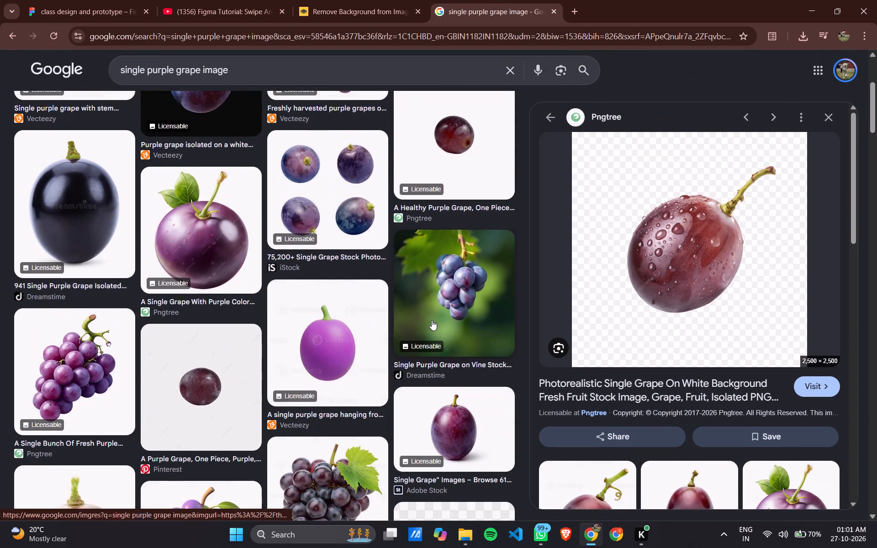
scroll(432, 320, "down", 8)
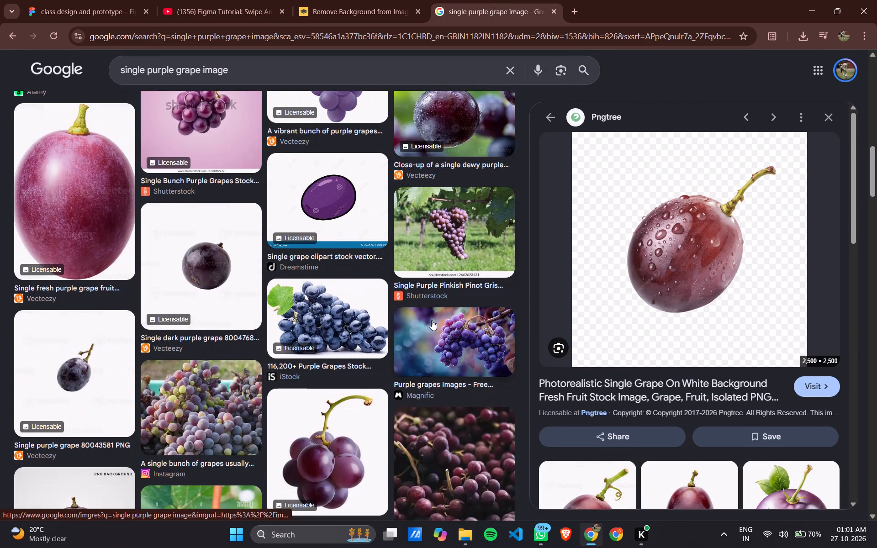
scroll(432, 320, "down", 5)
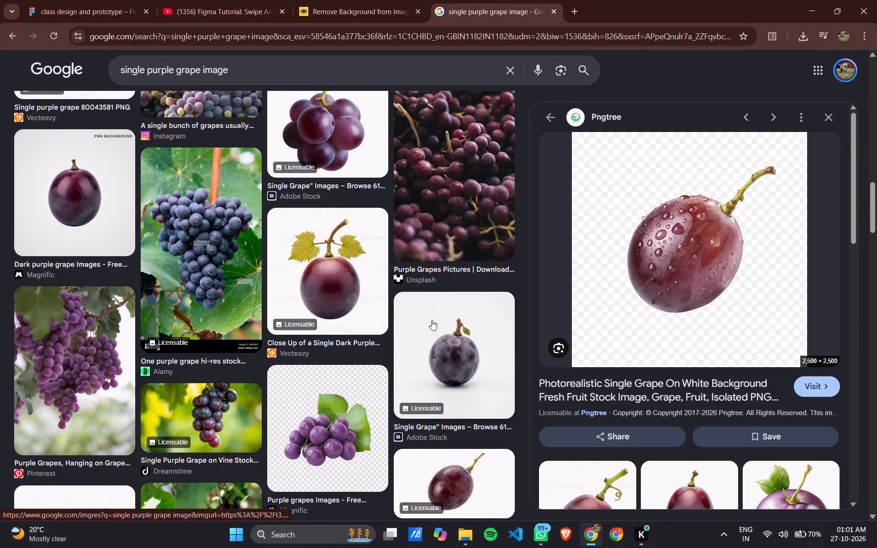
scroll(432, 320, "down", 4)
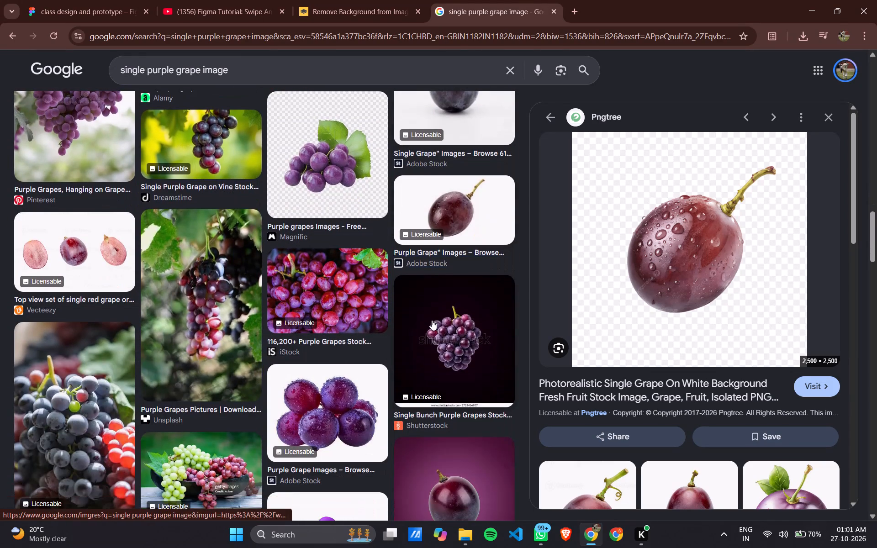
scroll(432, 320, "down", 4)
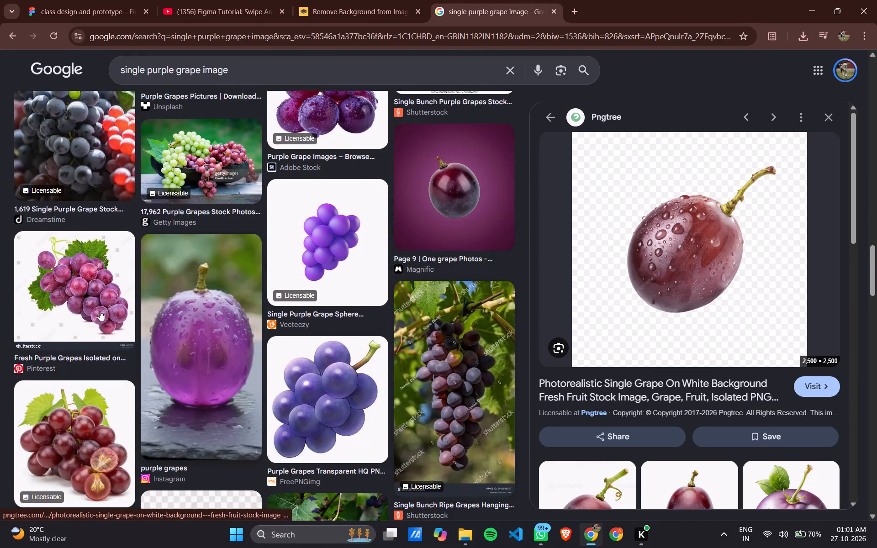
scroll(92, 324, "down", 3)
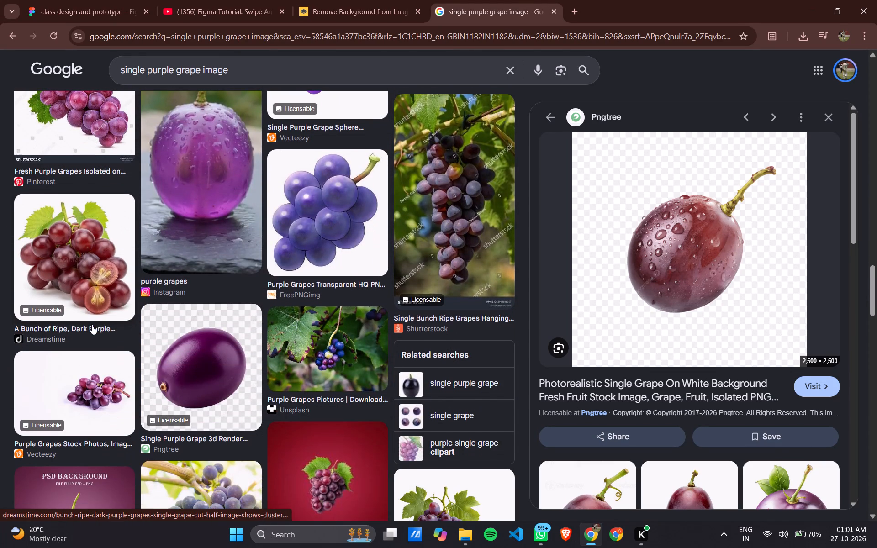
scroll(92, 324, "down", 1)
scroll(179, 393, "down", 1)
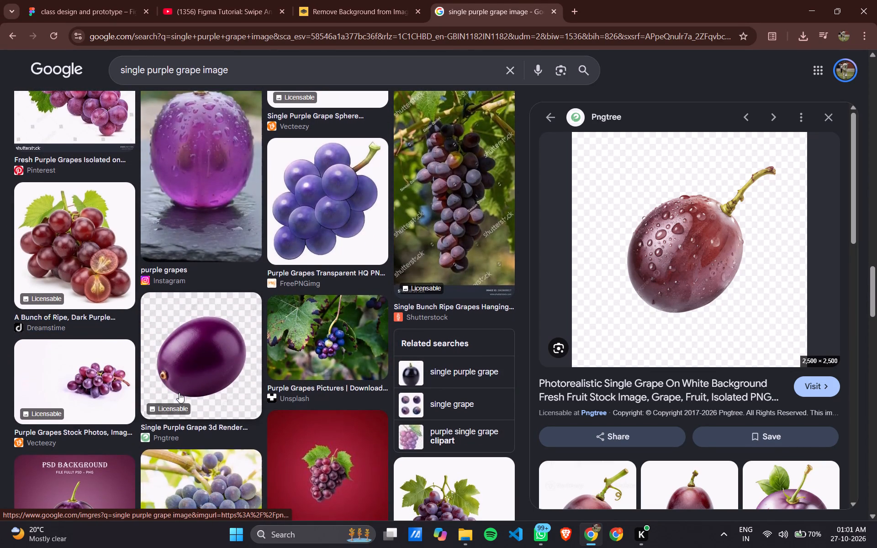
scroll(179, 393, "down", 7)
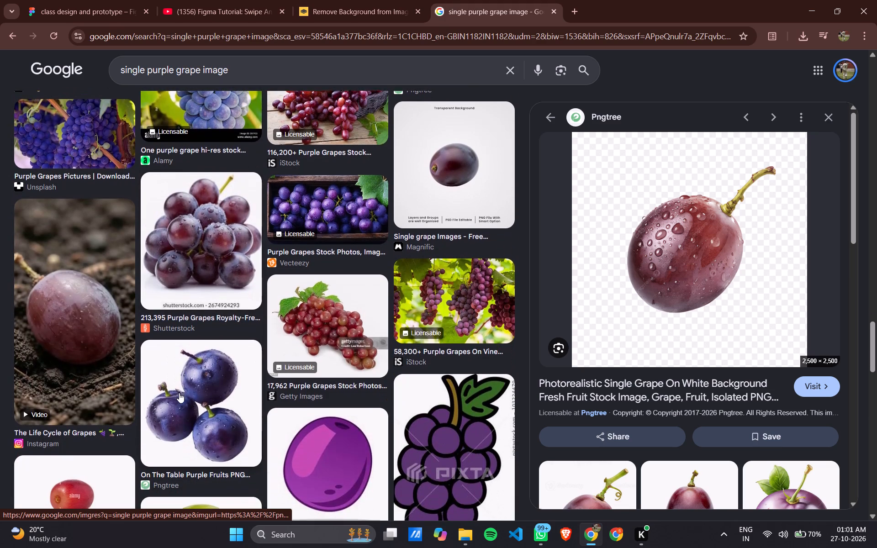
scroll(179, 393, "down", 7)
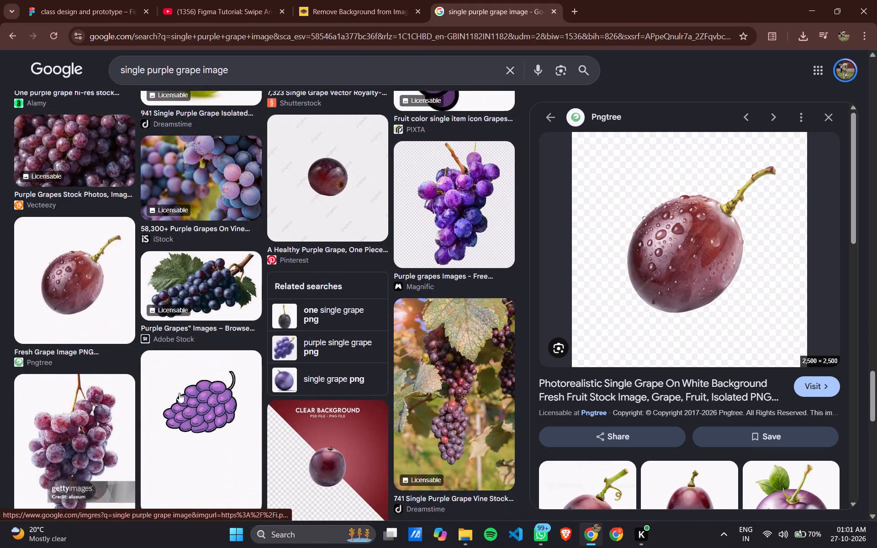
scroll(179, 393, "down", 6)
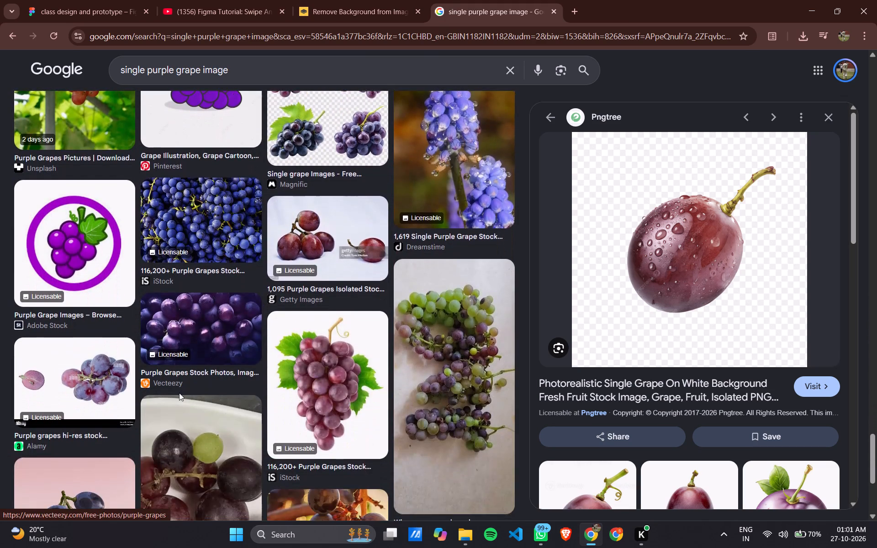
scroll(179, 393, "down", 6)
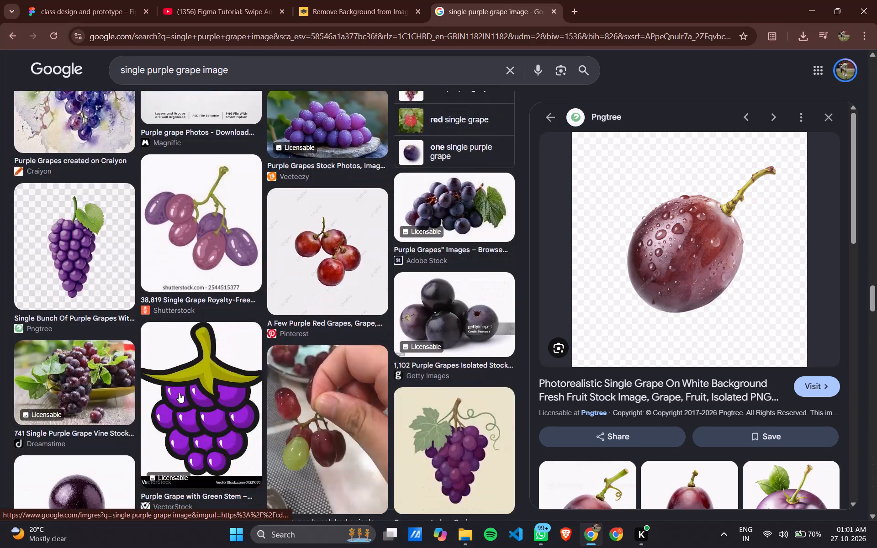
scroll(669, 380, "down", 6)
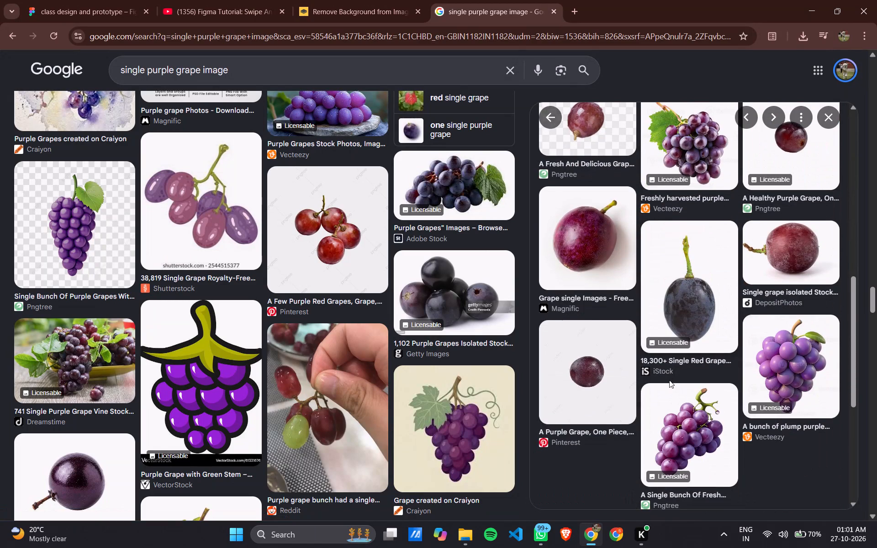
scroll(682, 396, "up", 4)
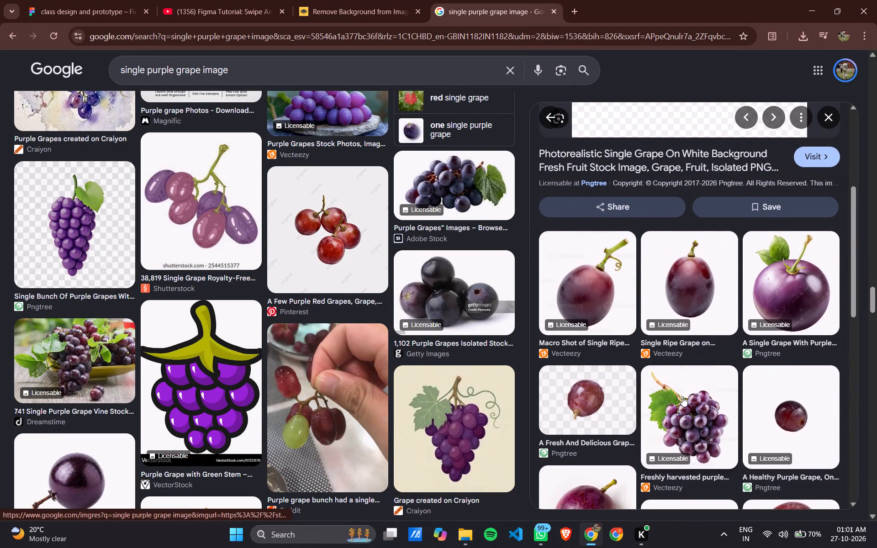
scroll(363, 310, "down", 6)
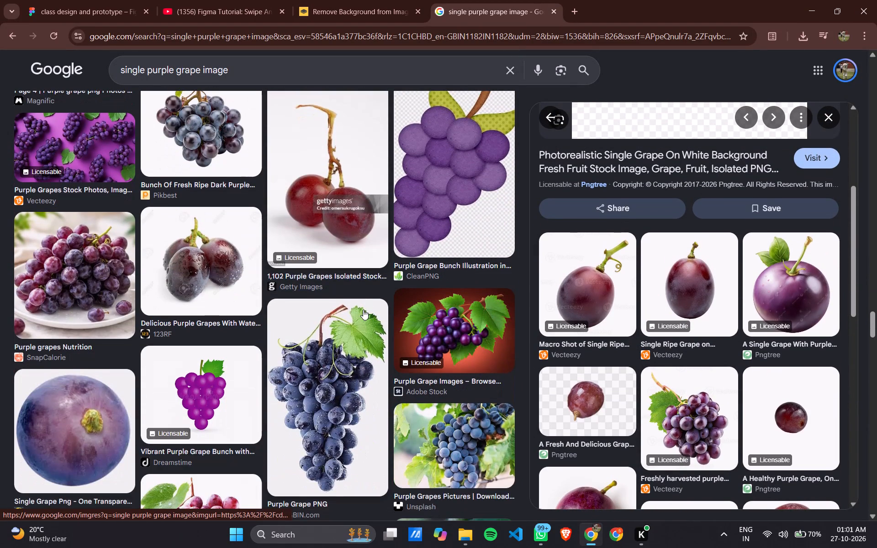
scroll(305, 289, "up", 4)
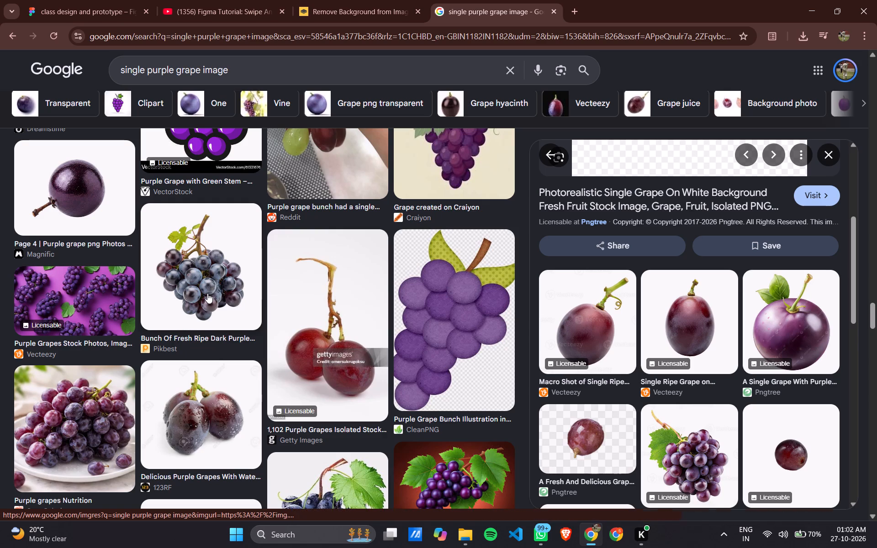
scroll(332, 334, "down", 1)
Preview the Getty Images picture of two red grapes on a long stem and look through its related images.
left_click(337, 345)
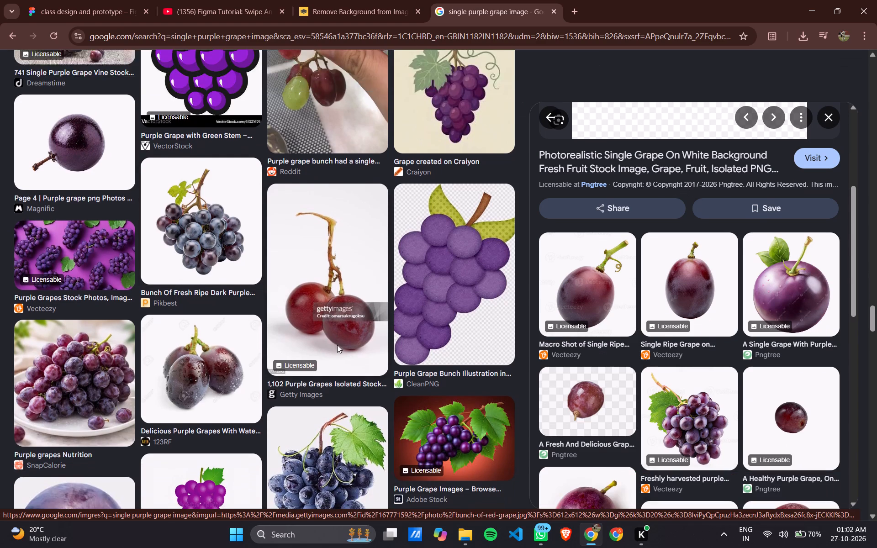
scroll(679, 356, "down", 5)
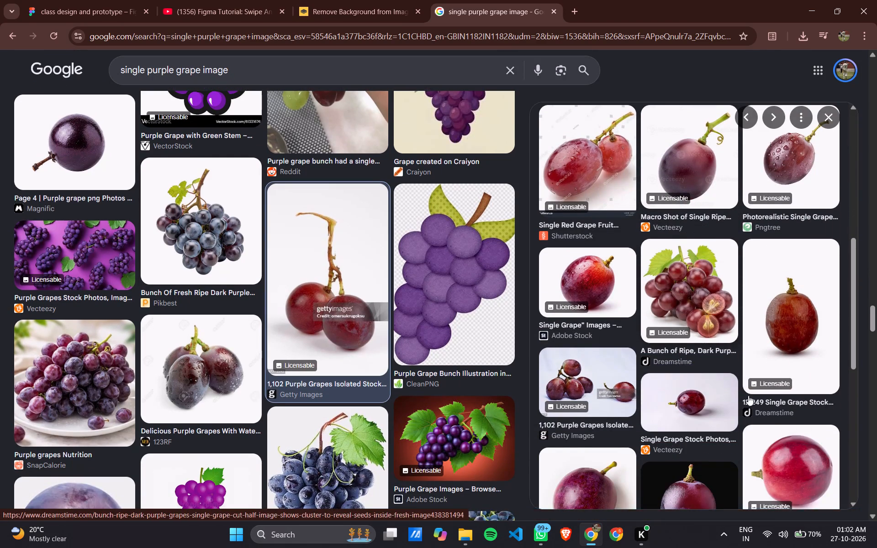
scroll(782, 427, "down", 3)
scroll(782, 427, "up", 2)
Find the iStock picture of two dark grapes joined by a stem in the Google Images results and copy its image address.
scroll(271, 390, "down", 2)
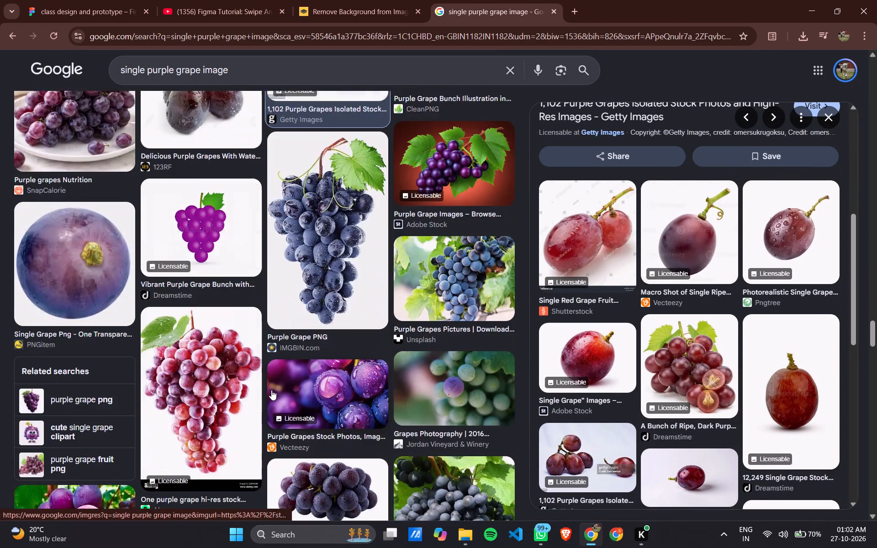
scroll(271, 390, "down", 6)
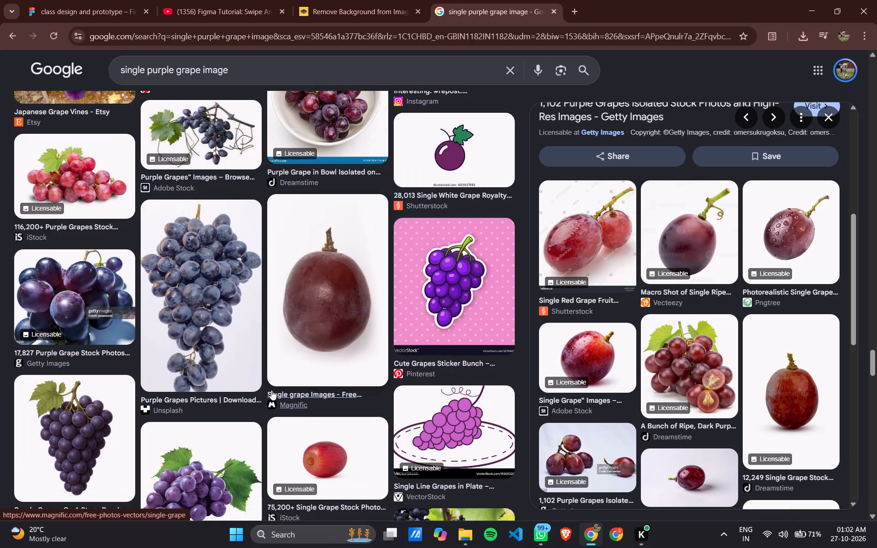
scroll(271, 390, "down", 6)
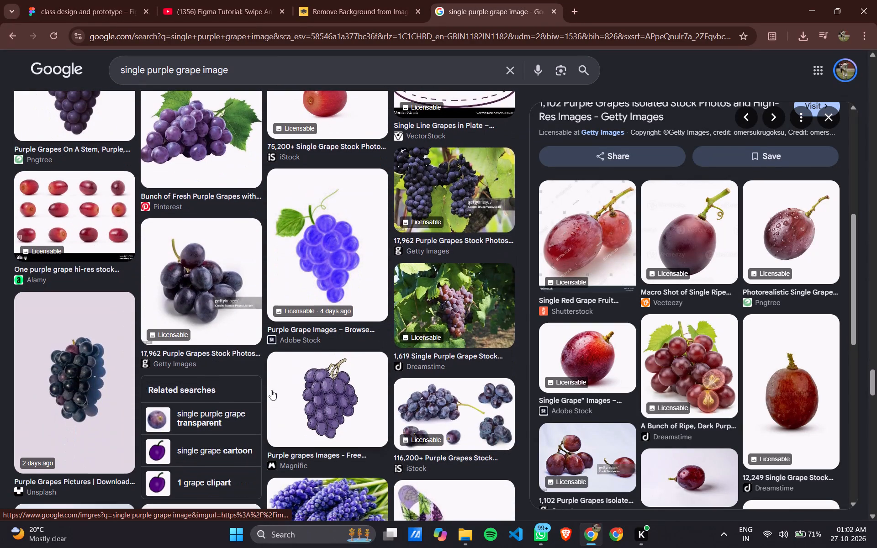
scroll(294, 418, "down", 3)
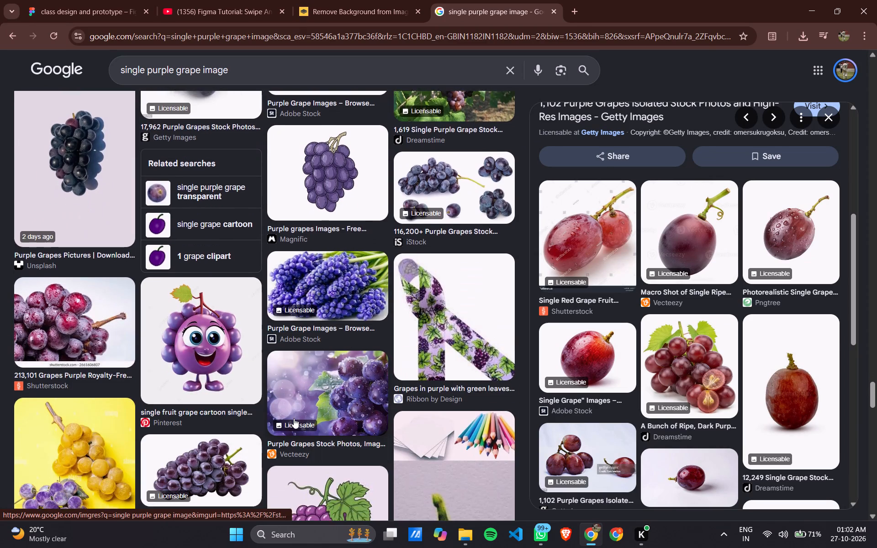
scroll(294, 418, "down", 3)
scroll(294, 418, "up", 1)
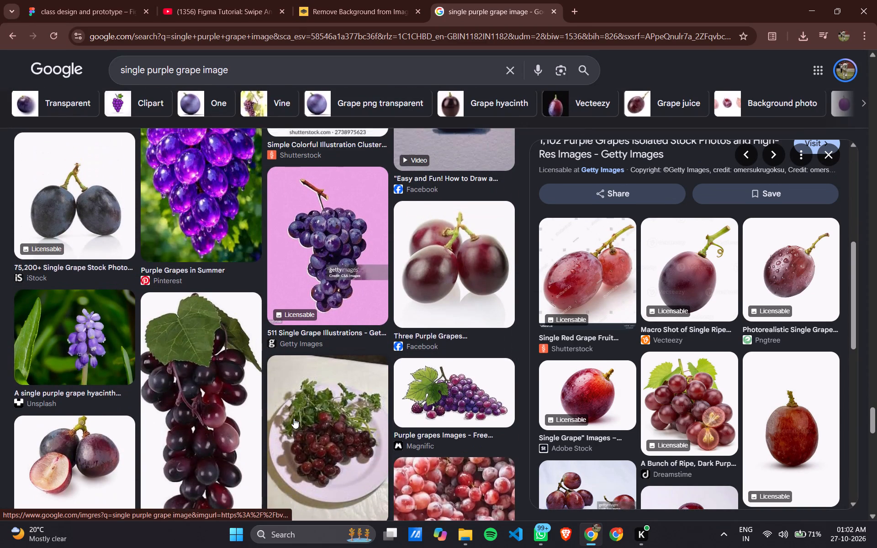
scroll(294, 418, "up", 1)
left_click(78, 247)
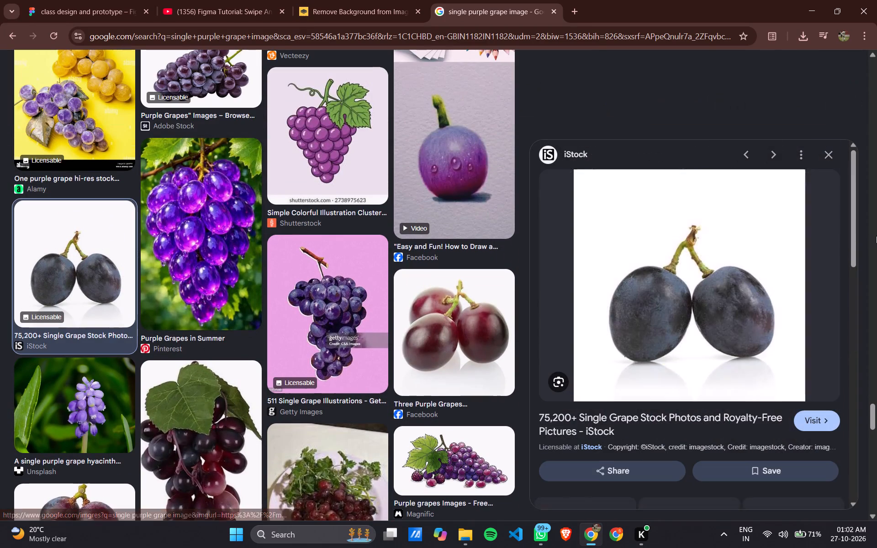
right_click(733, 239)
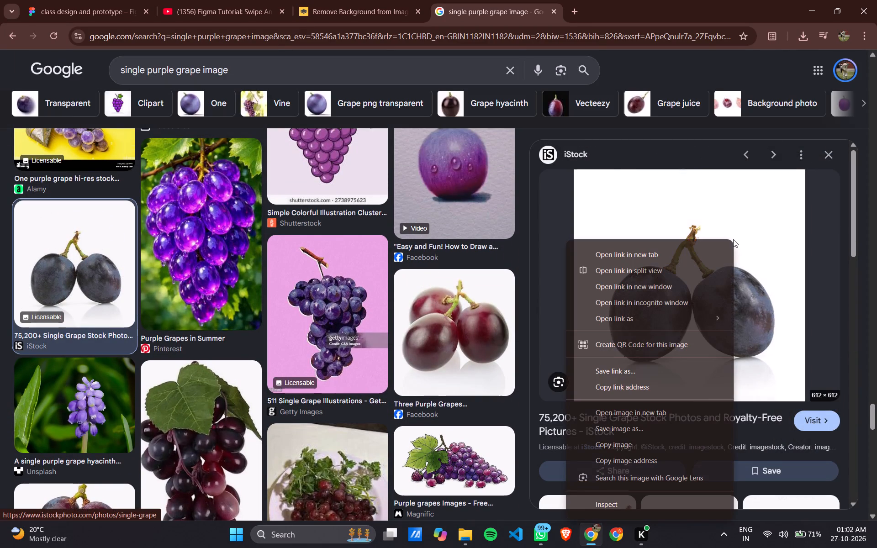
left_click(640, 450)
left_click(640, 453)
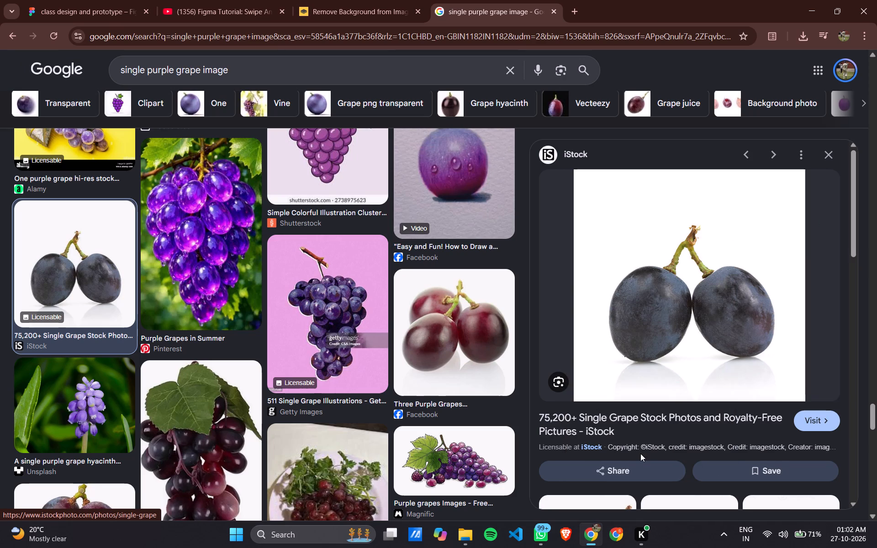
right_click(665, 361)
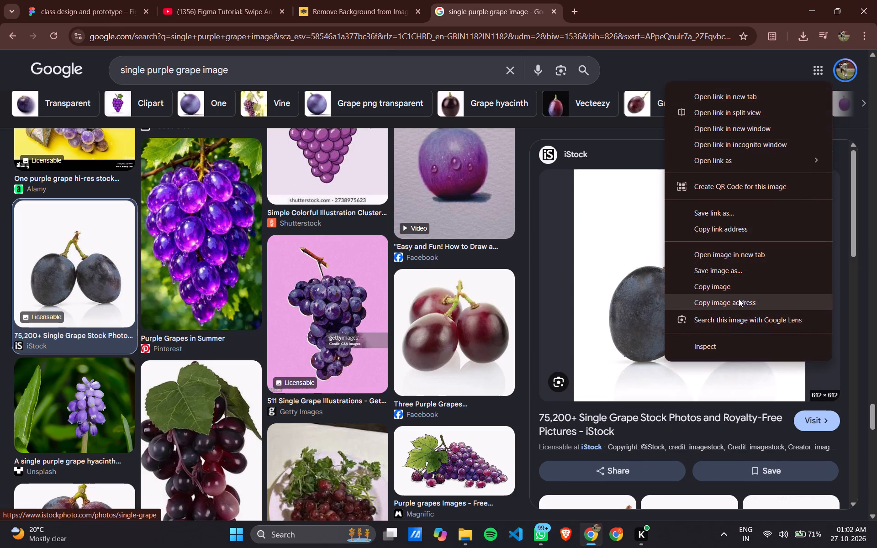
left_click(739, 300)
Switch to remove.bg and remove the two-grape picture's background using the copied image URL.
left_click(365, 0)
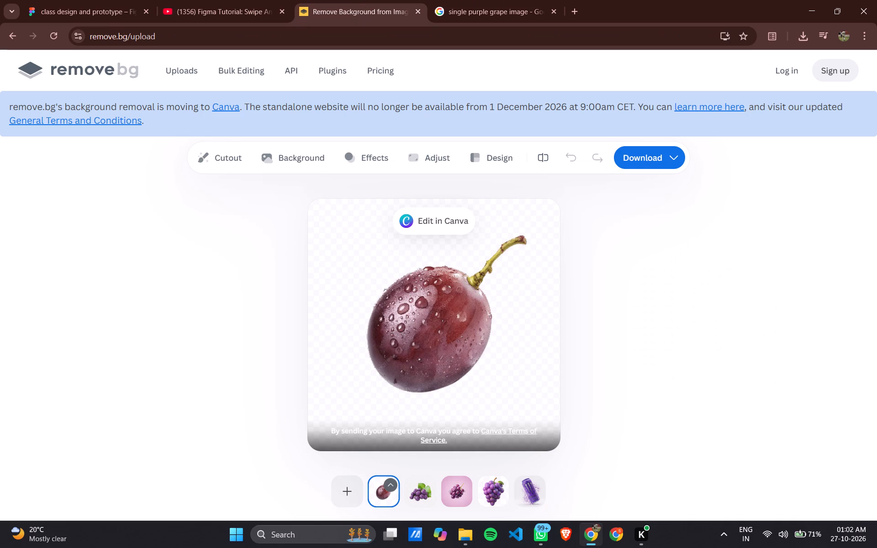
scroll(267, 290, "right", 7)
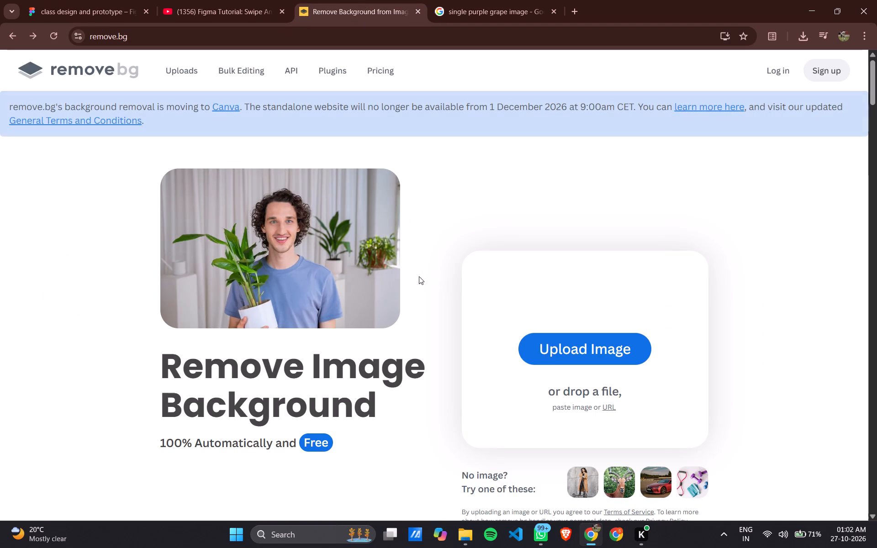
left_click(612, 409)
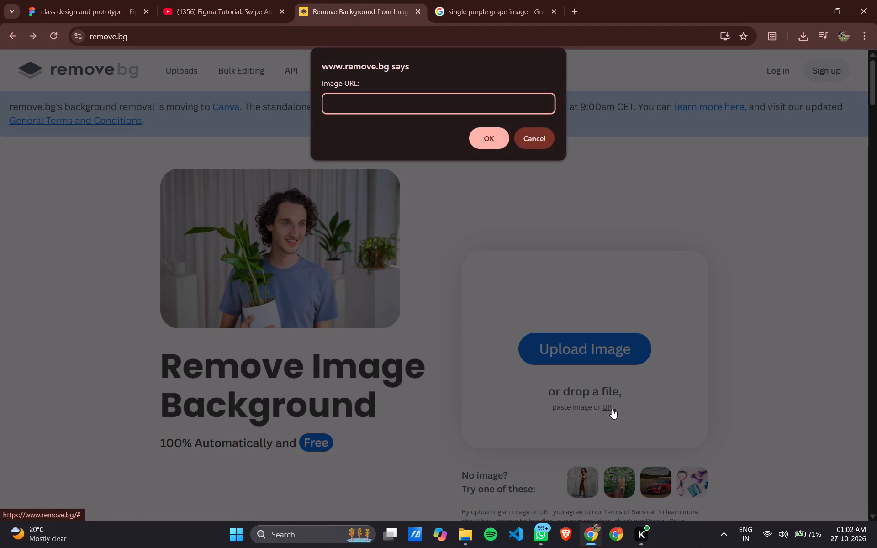
key("ctrl+v")
key("Return")
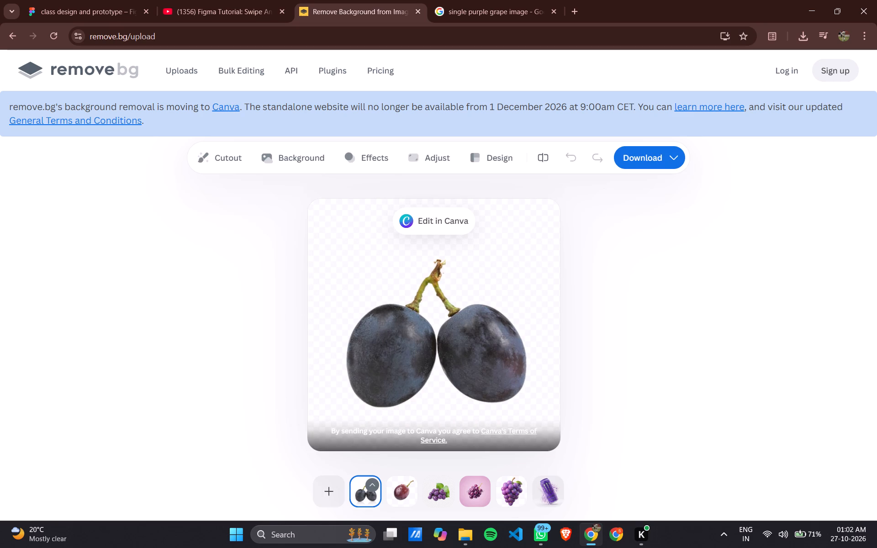
Copy the two-grape cutout and paste it into the purple can frame, MacBook Pro 16" - 2, in Figma.
right_click(417, 301)
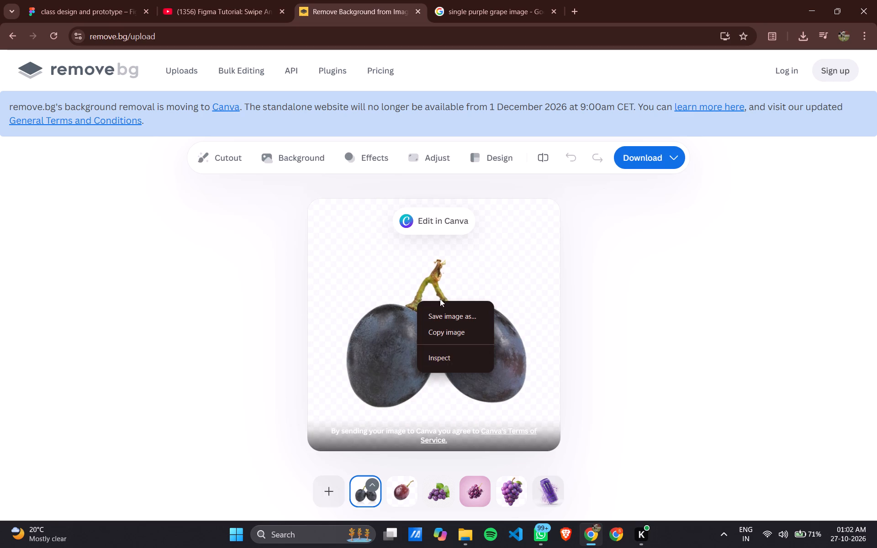
left_click(484, 327)
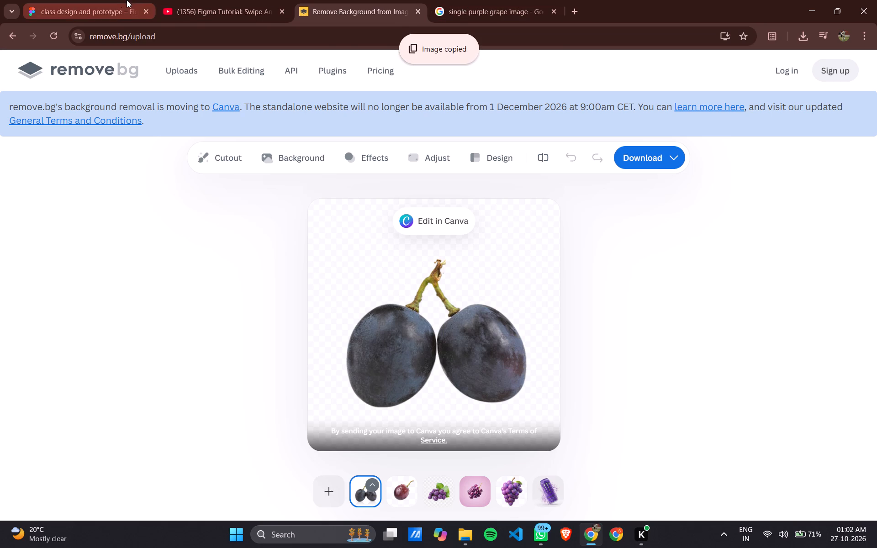
left_click(117, 0)
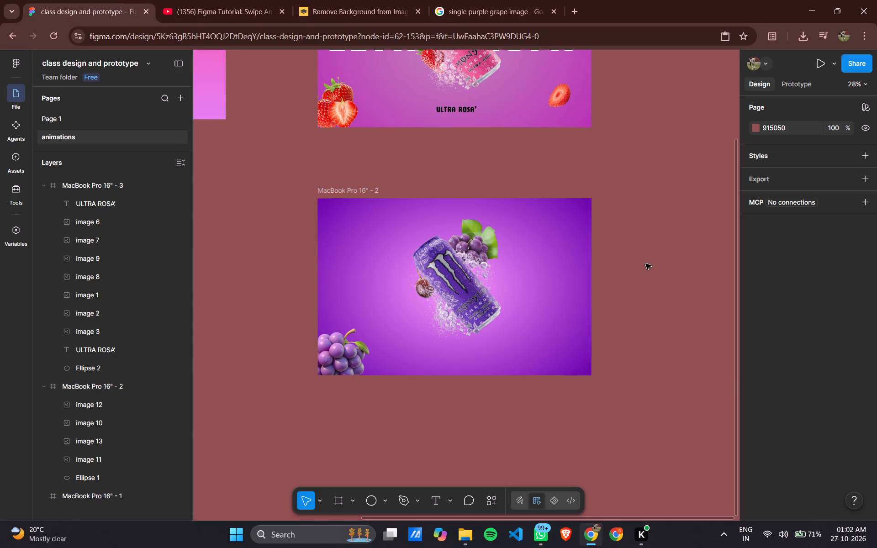
key("ctrl+v")
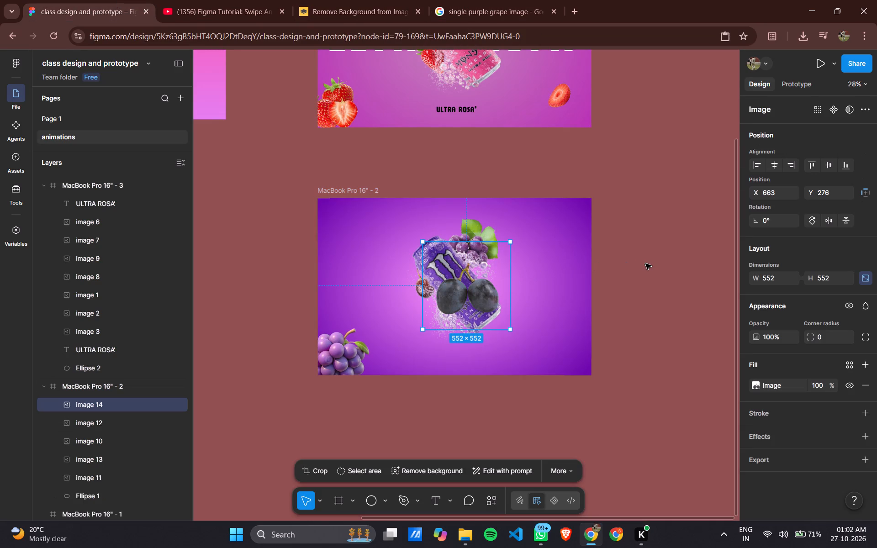
Move the two-grape image to the frame's upper-left area, scale it to about 371 × 371 and rotate it about 28°.
left_click_drag(467, 290, 344, 227)
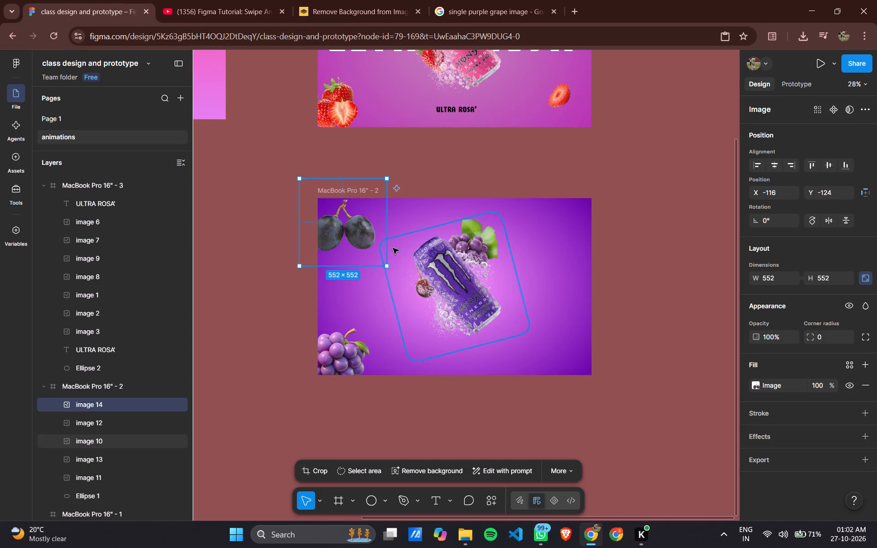
left_click_drag(385, 269, 324, 202)
left_click_drag(309, 191, 359, 228)
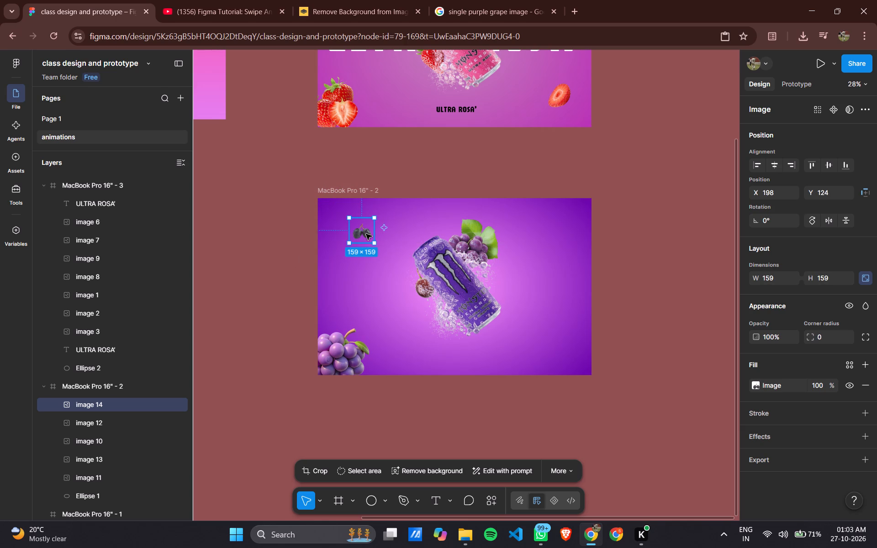
left_click_drag(374, 242, 407, 269)
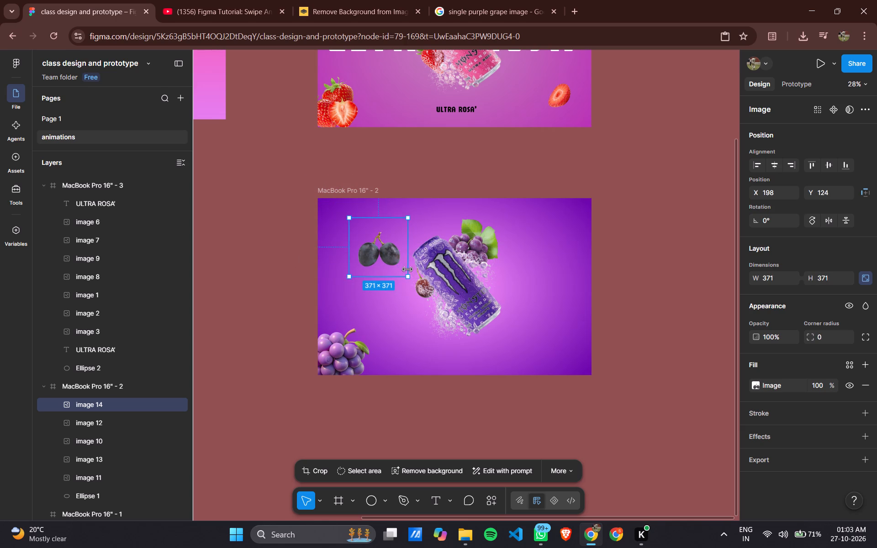
left_click_drag(411, 279, 431, 278)
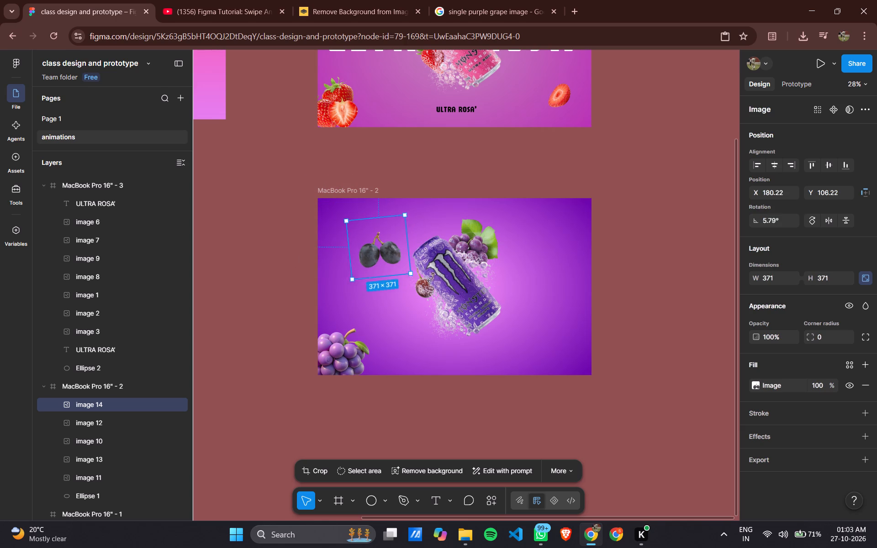
left_click_drag(431, 278, 442, 266)
Place the two-grape image near the purple can frame's lower-right corner and scale it down to about 226 × 226.
left_click_drag(378, 232, 571, 324)
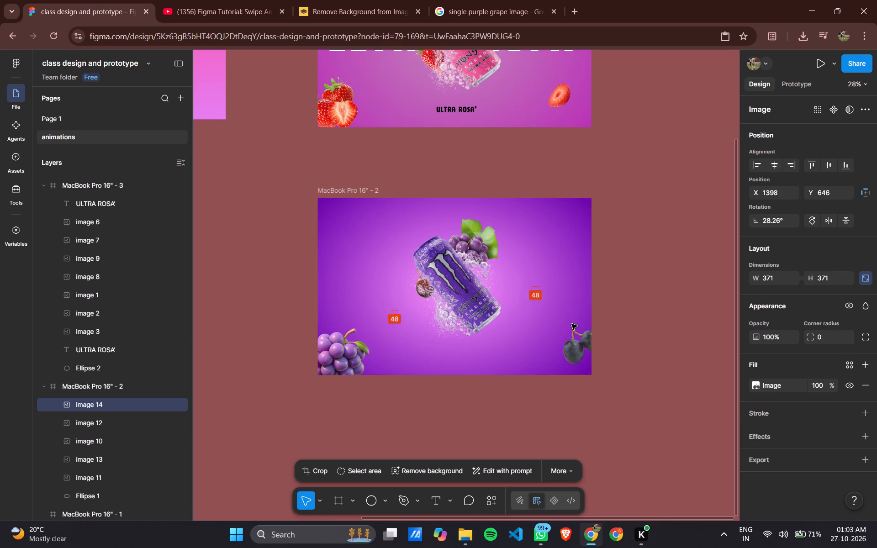
left_click_drag(571, 324, 557, 325)
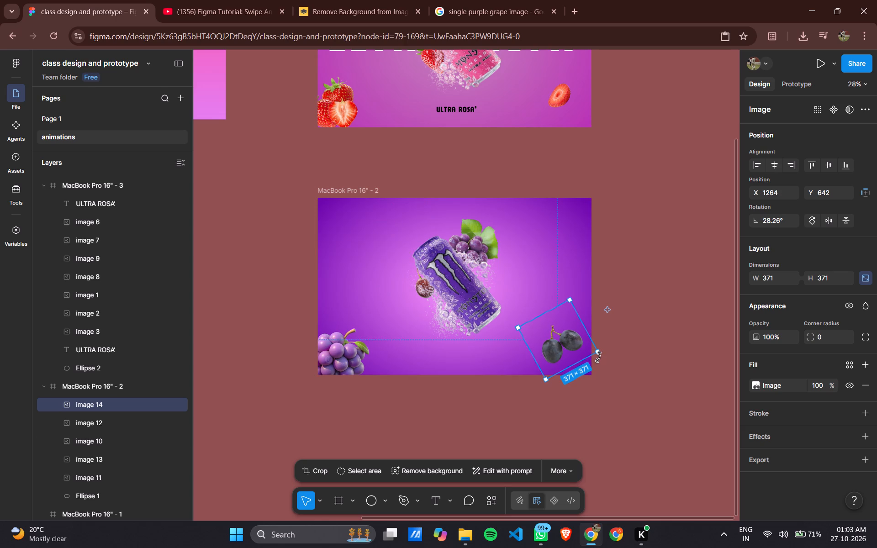
left_click_drag(597, 351, 570, 337)
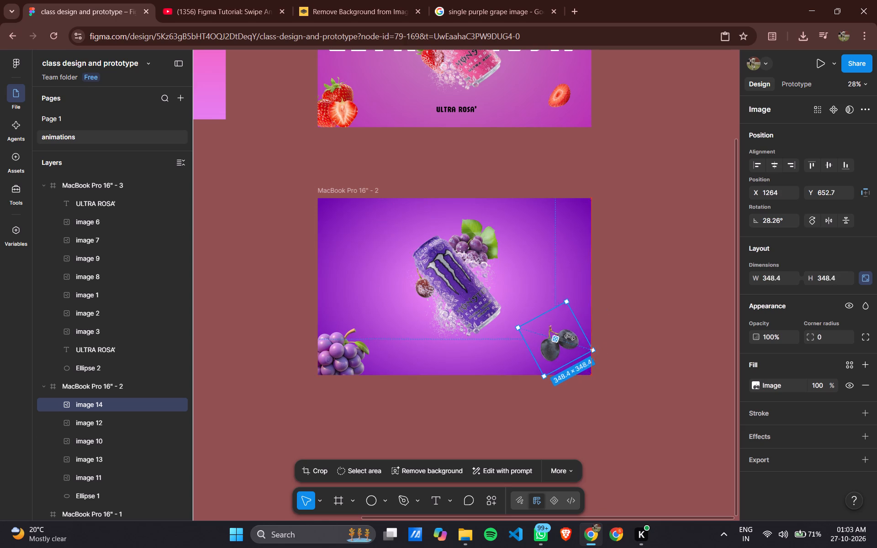
left_click_drag(570, 337, 558, 328)
left_click_drag(550, 336, 569, 348)
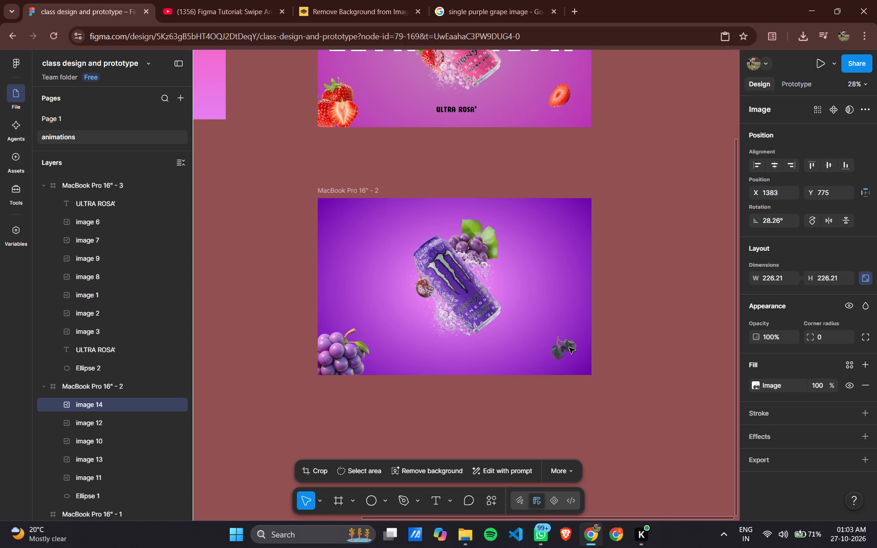
left_click_drag(569, 348, 570, 347)
left_click(648, 405)
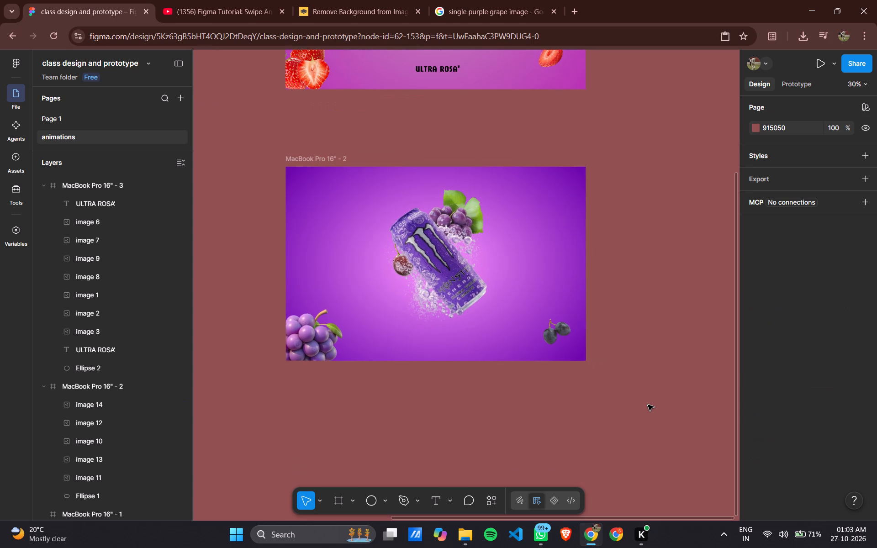
Switch to the Google Images results and look through the grape pictures related to the iStock image.
scroll(648, 405, "up", 1)
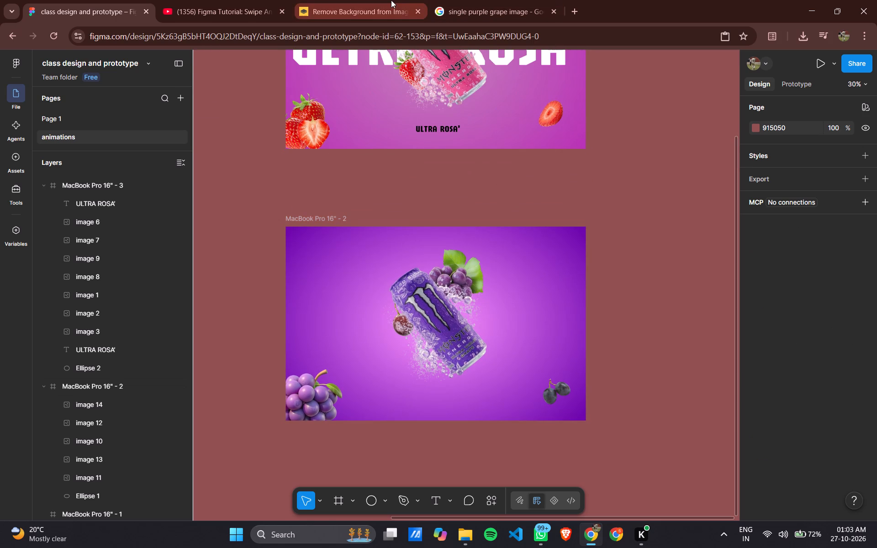
left_click(391, 0)
left_click(455, 3)
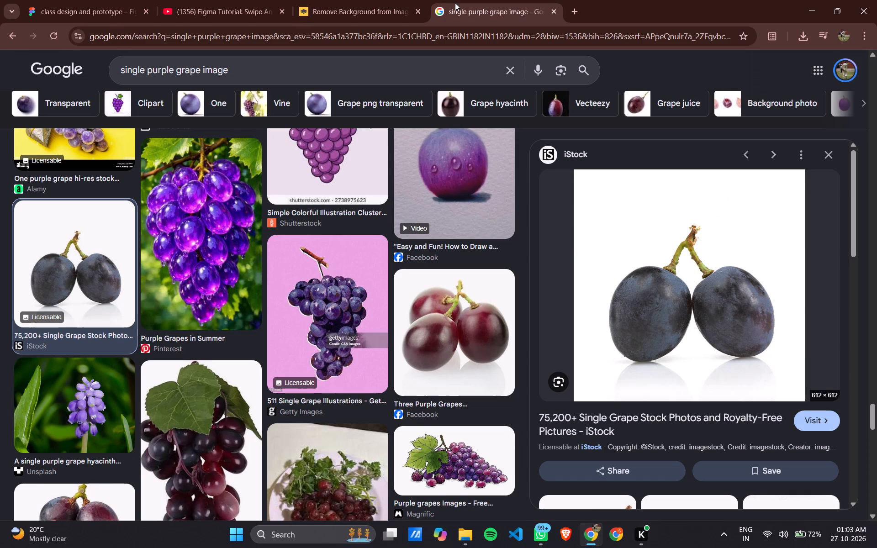
scroll(412, 274, "up", 1)
scroll(412, 274, "down", 1)
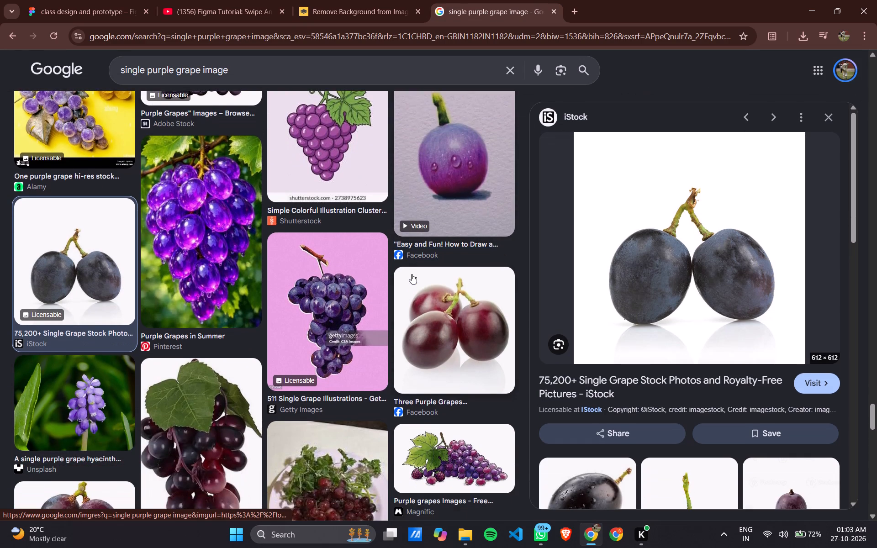
scroll(412, 274, "down", 1)
scroll(662, 277, "down", 3)
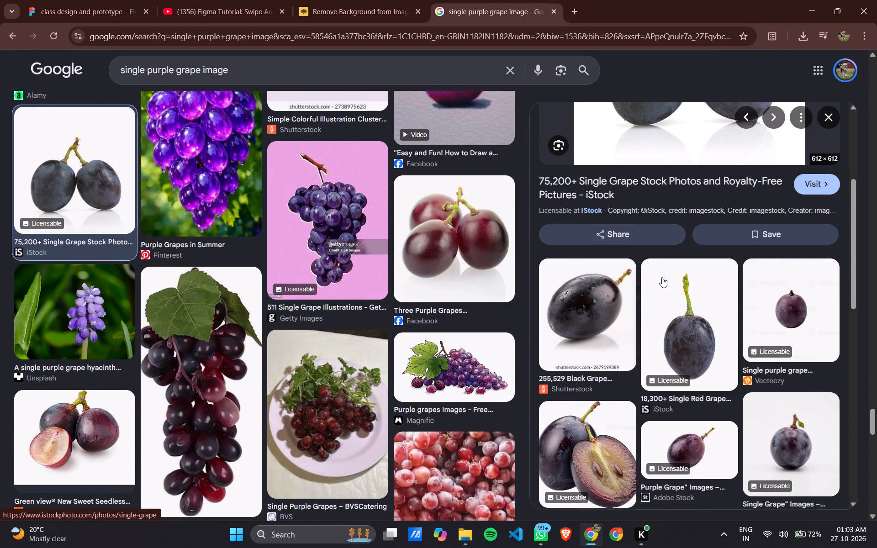
left_click(72, 0)
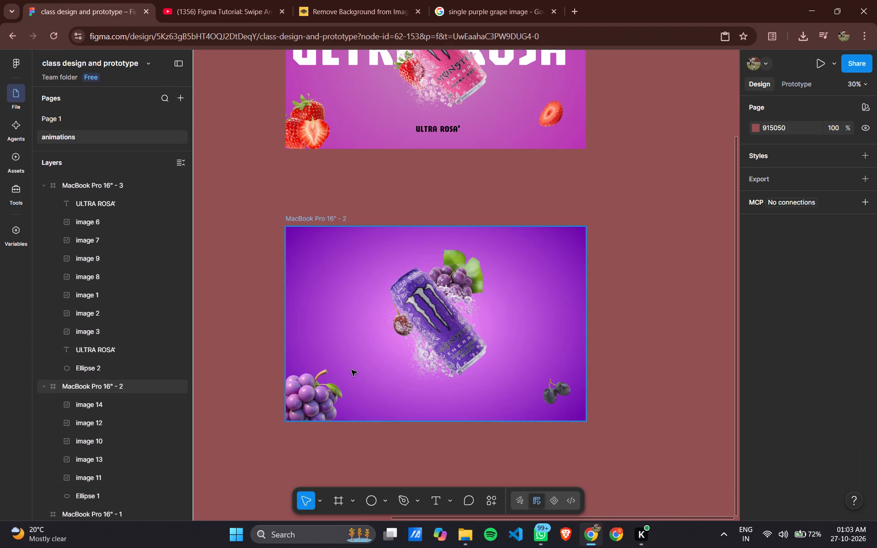
scroll(351, 370, "left", 2)
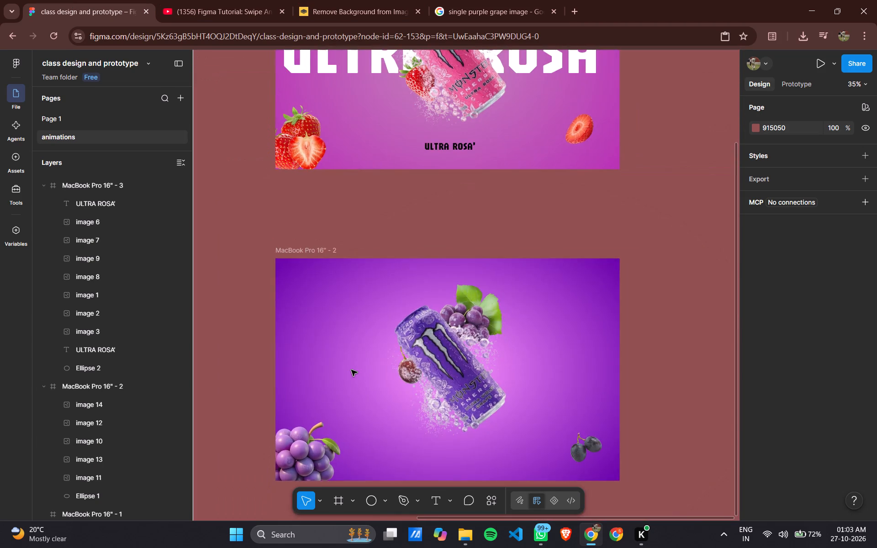
scroll(351, 370, "down", 1)
scroll(351, 370, "left", 1)
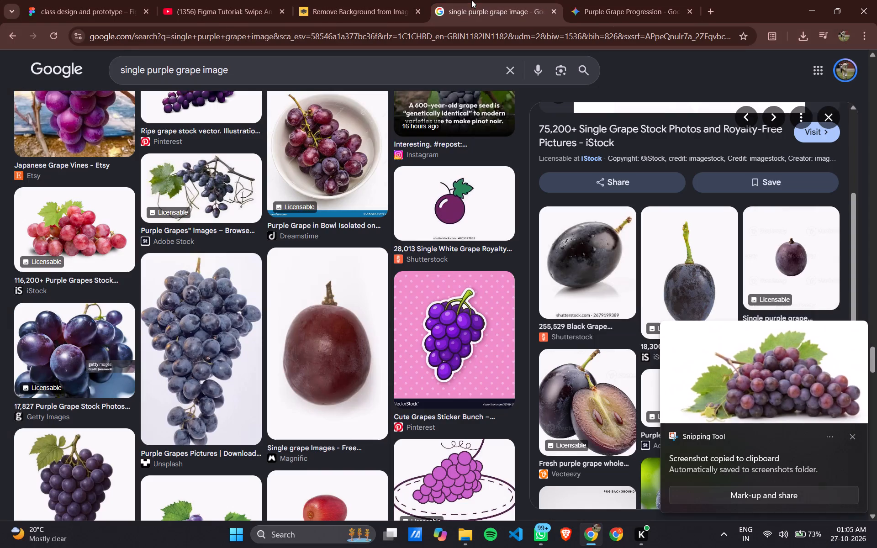
left_click(362, 0)
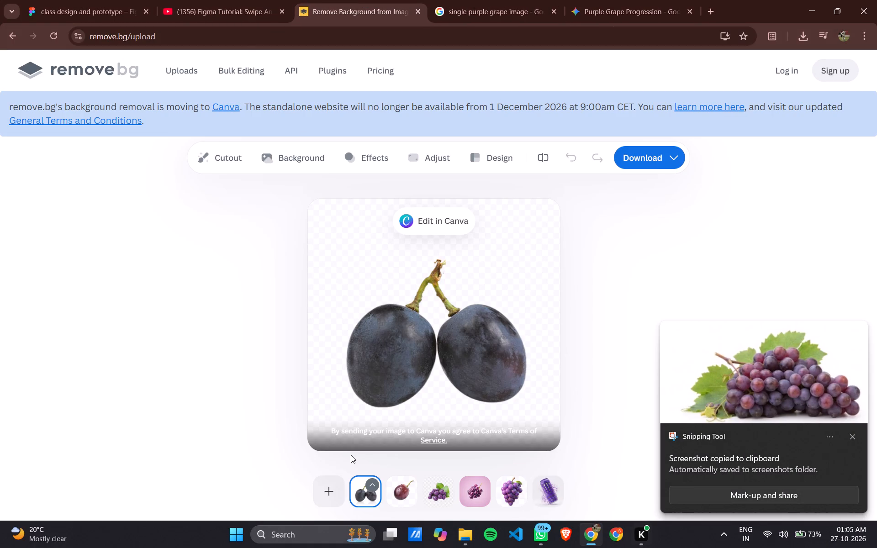
right_click(329, 495)
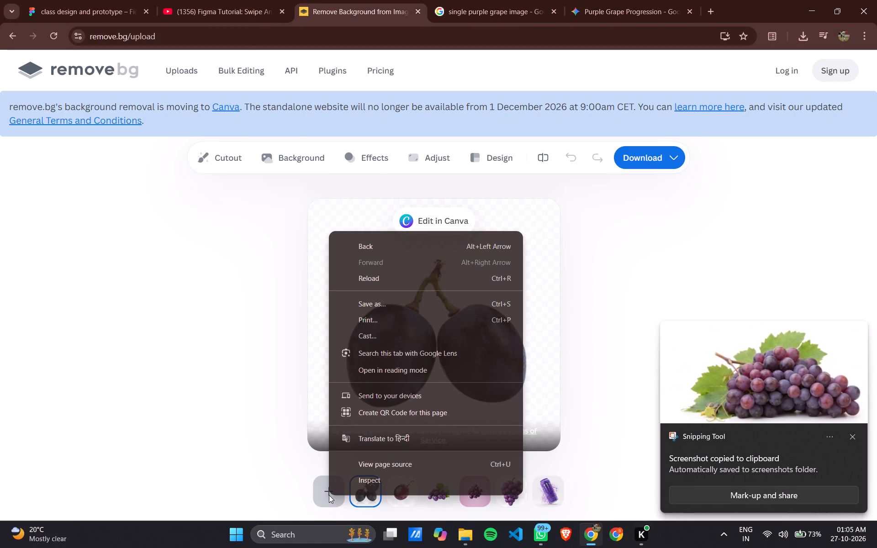
left_click(222, 345)
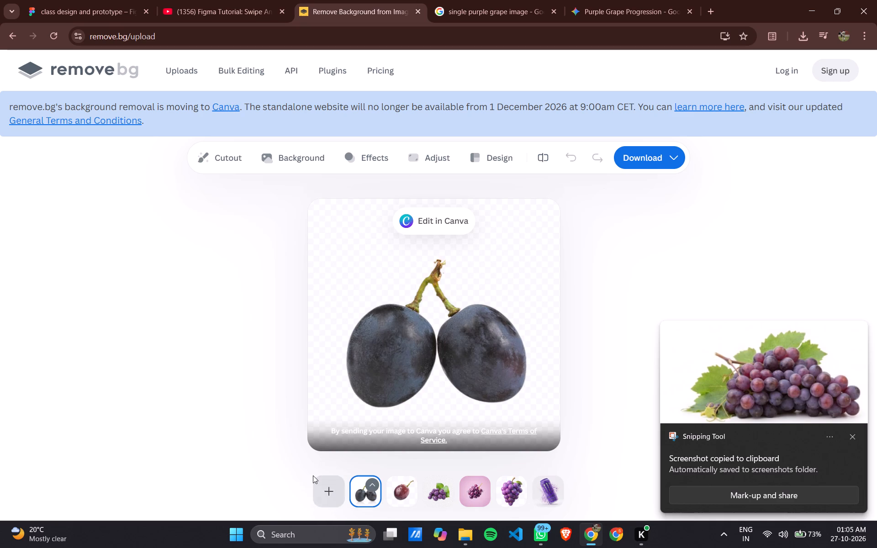
left_click(313, 475)
left_click(319, 480)
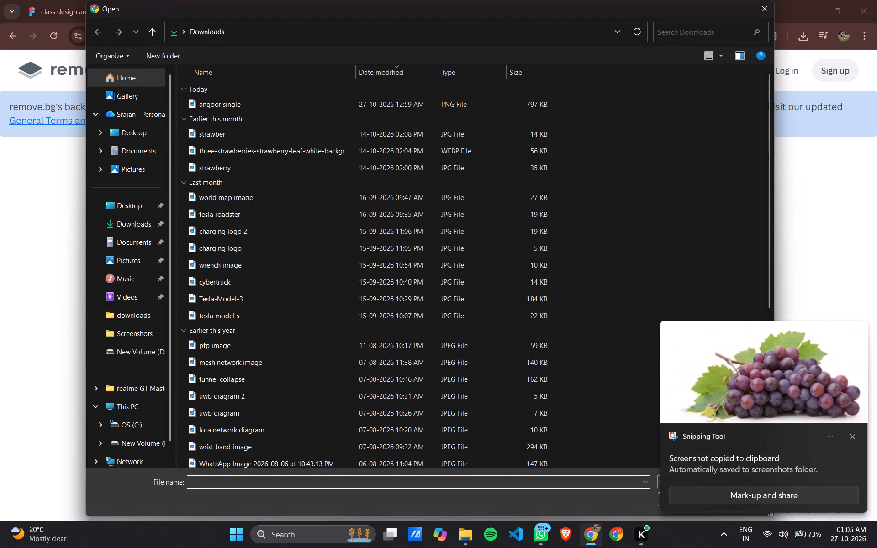
left_click(130, 154)
left_click(139, 177)
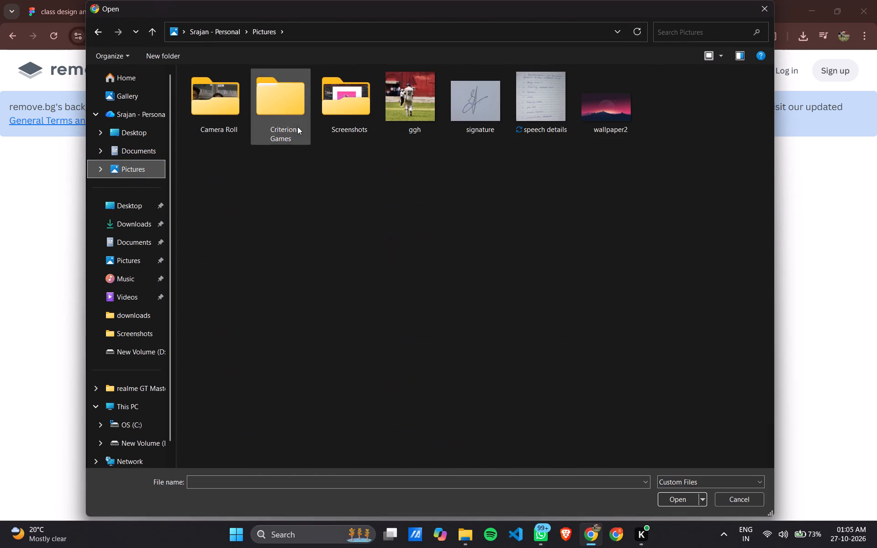
double_click(343, 121)
scroll(414, 250, "down", 15)
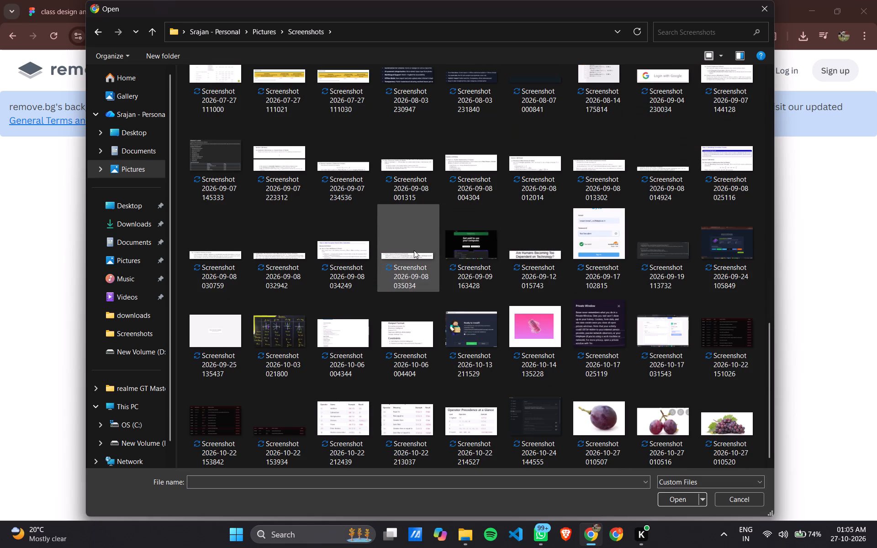
scroll(414, 250, "down", 5)
left_click(617, 428)
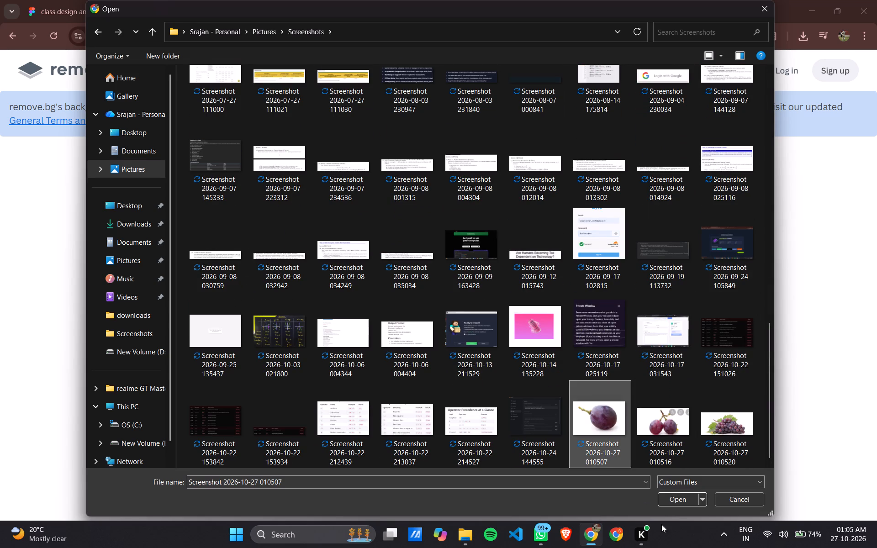
left_click(682, 501)
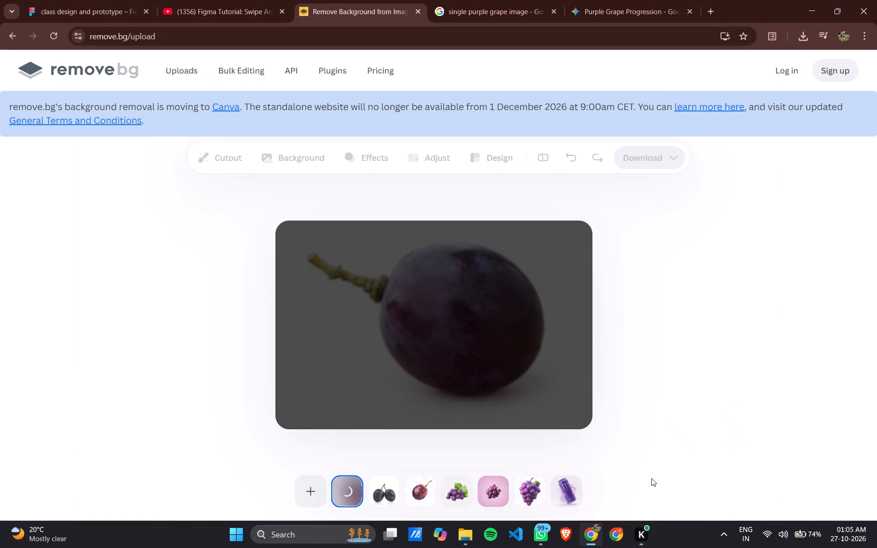
left_click(319, 483)
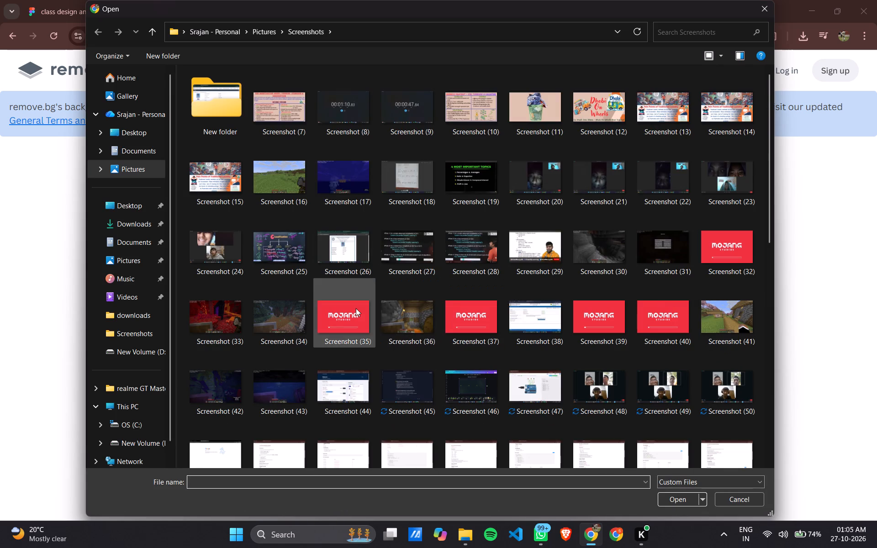
scroll(356, 308, "down", 20)
scroll(356, 308, "down", 2)
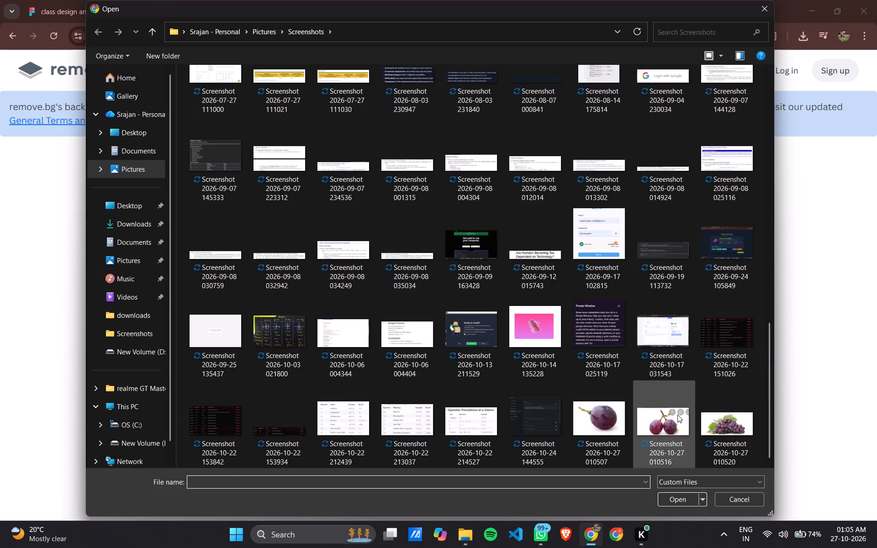
left_click(677, 415)
left_click(681, 504)
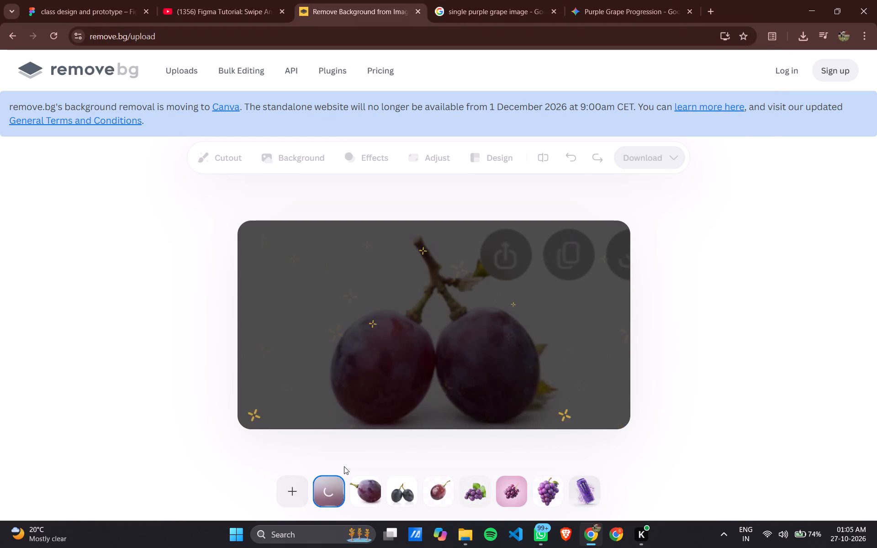
left_click(289, 489)
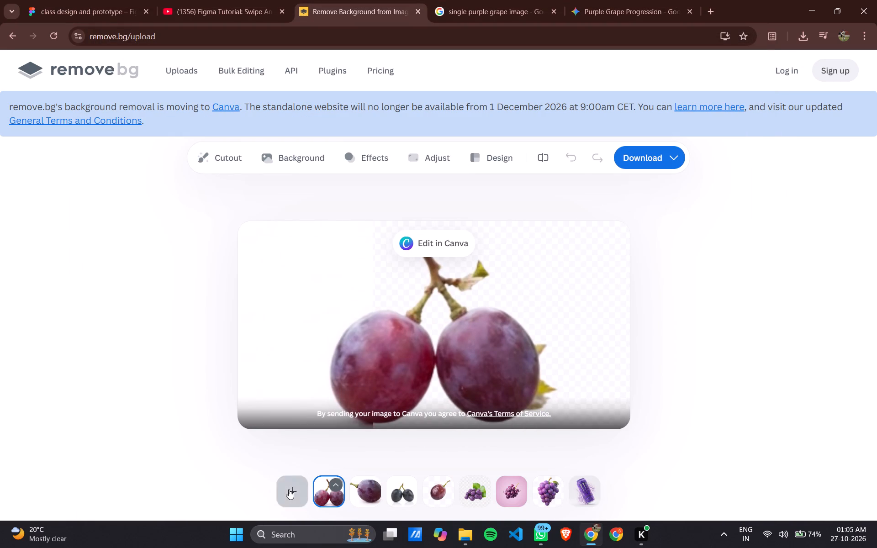
scroll(370, 318, "down", 3)
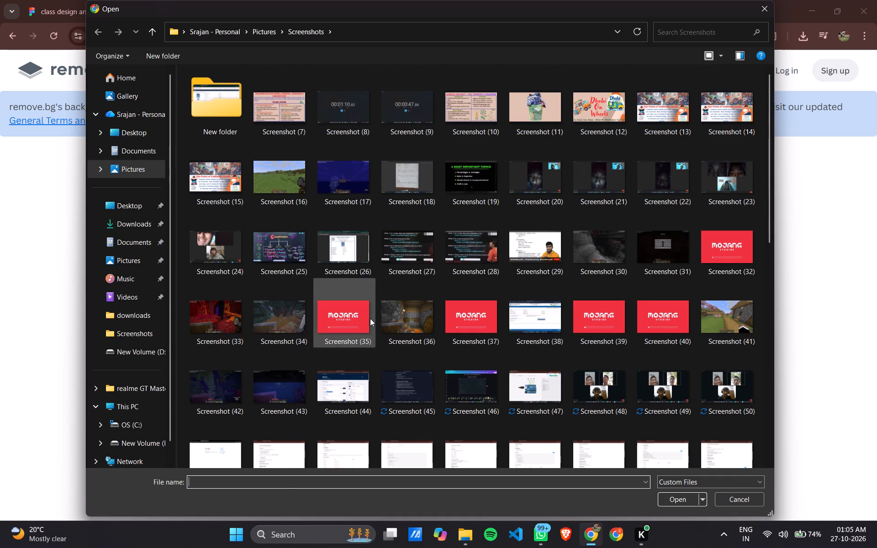
scroll(370, 318, "down", 7)
left_click(741, 419)
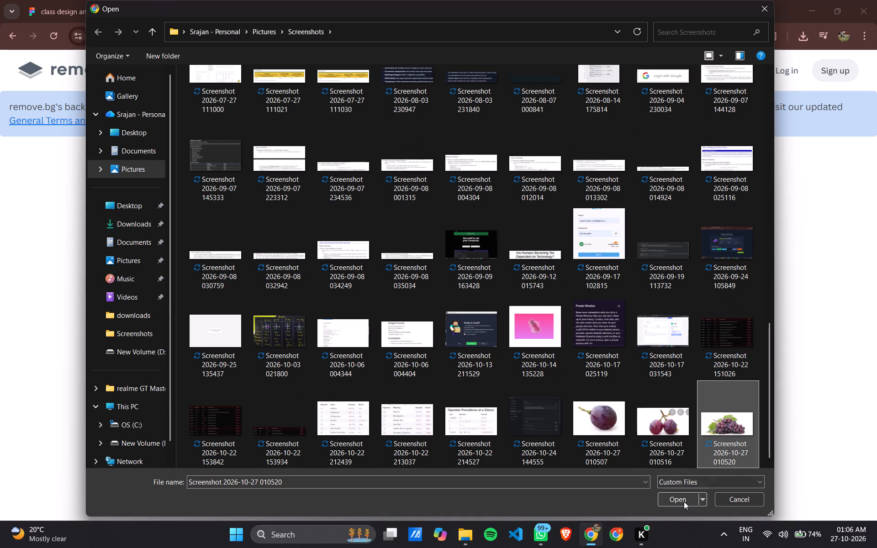
left_click(682, 502)
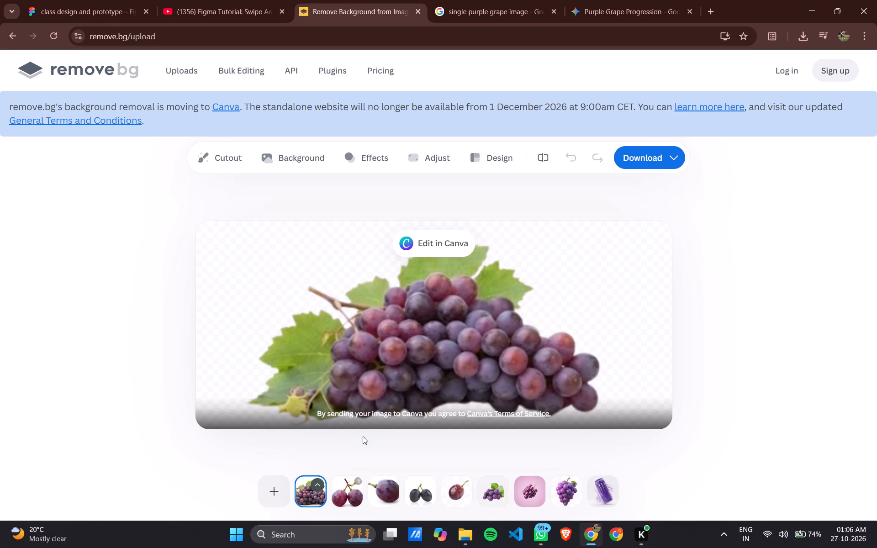
Copy the background-free single grape from remove.bg and paste it into the purple can frame in Figma.
left_click(389, 478)
right_click(449, 319)
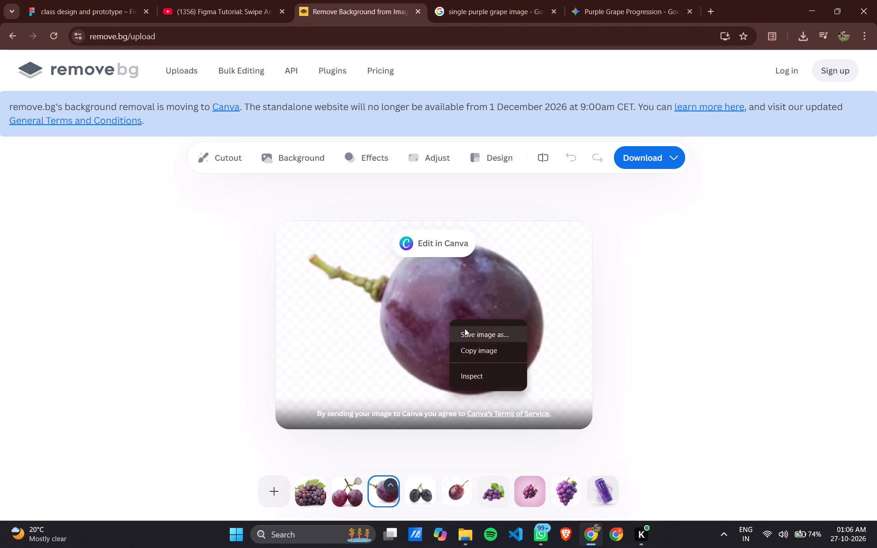
left_click(475, 350)
left_click(45, 0)
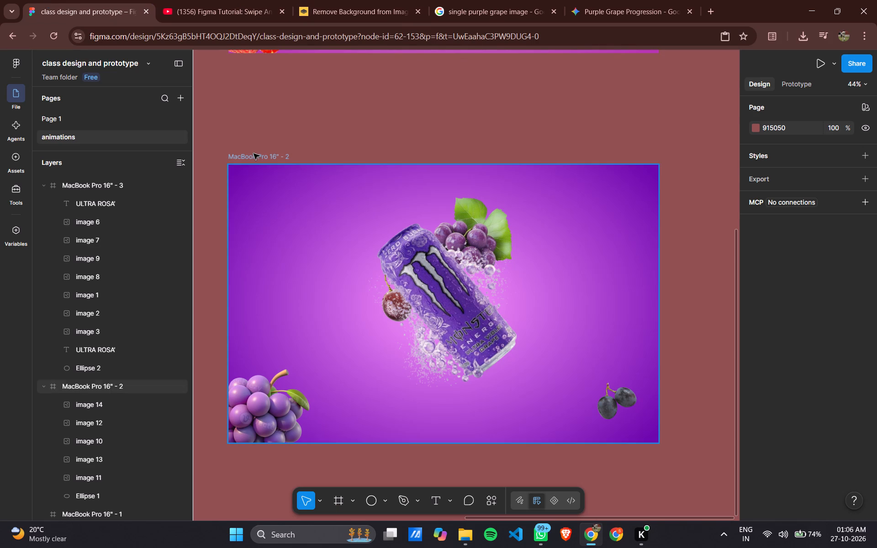
key("ctrl+v")
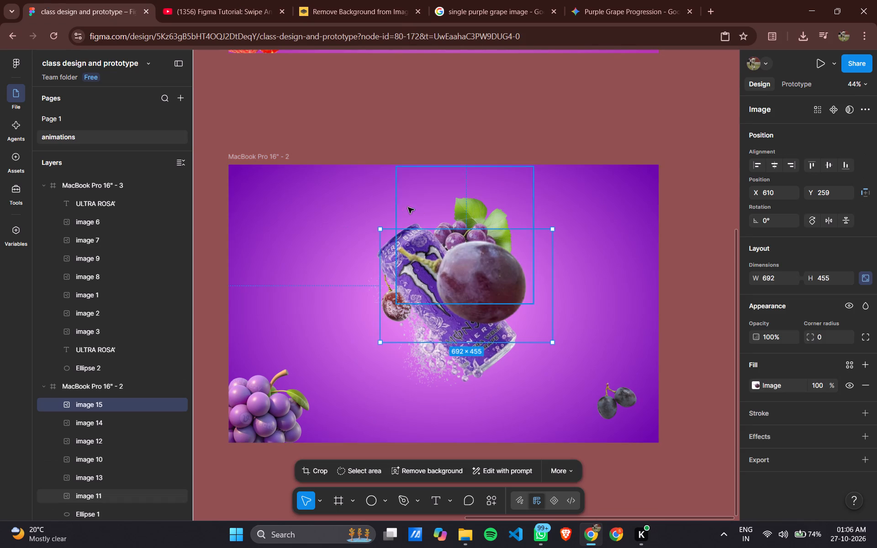
Rotate the pasted single grape to about -26°, shrink it to about 343 × 226, and place it in the purple frame's top-left corner.
left_click_drag(558, 348, 515, 361)
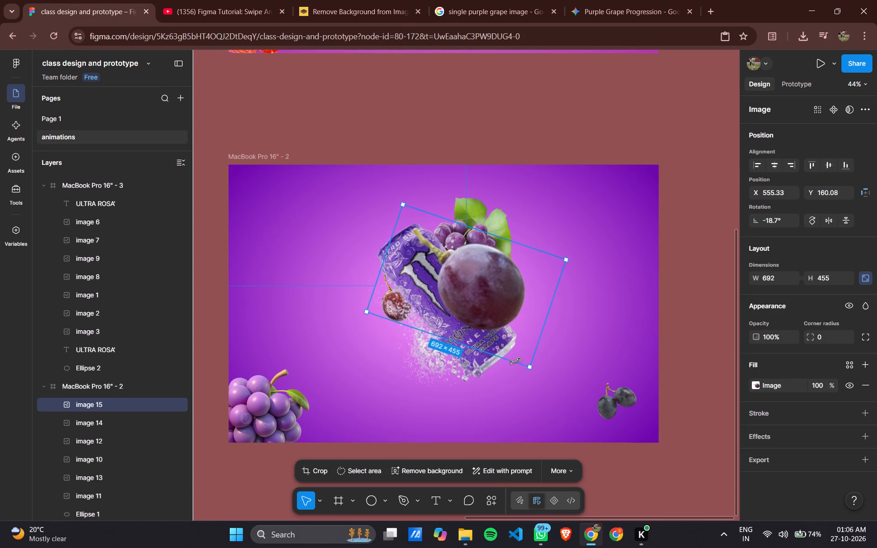
left_click_drag(515, 361, 494, 334)
left_click_drag(484, 310, 309, 240)
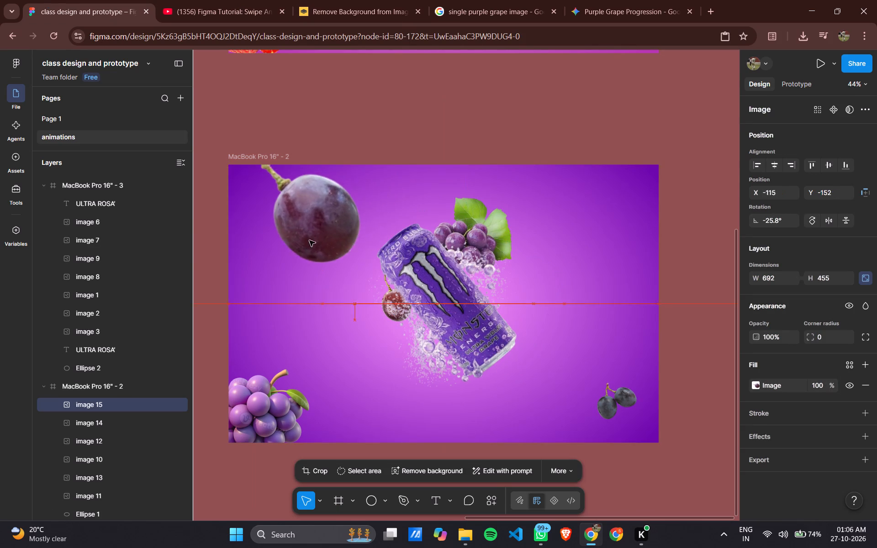
left_click_drag(309, 240, 301, 265)
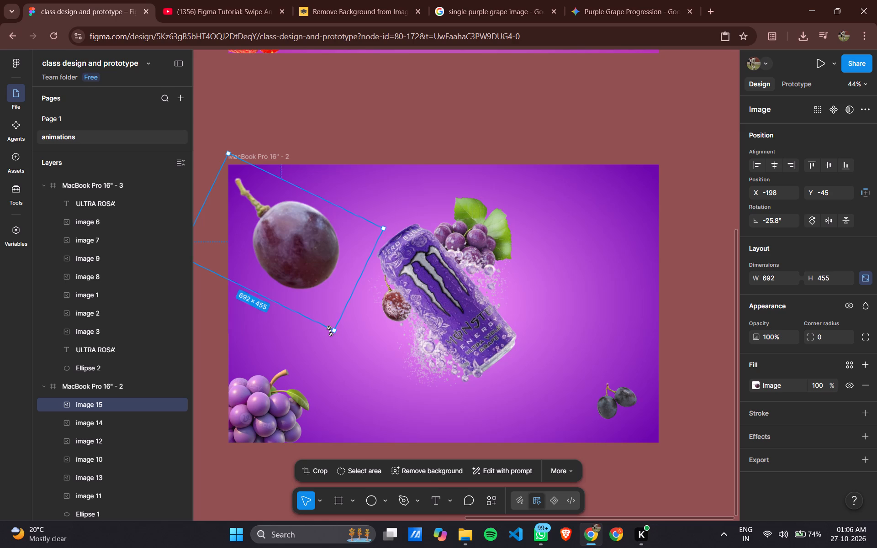
left_click_drag(330, 331, 301, 199)
left_click_drag(244, 189, 261, 198)
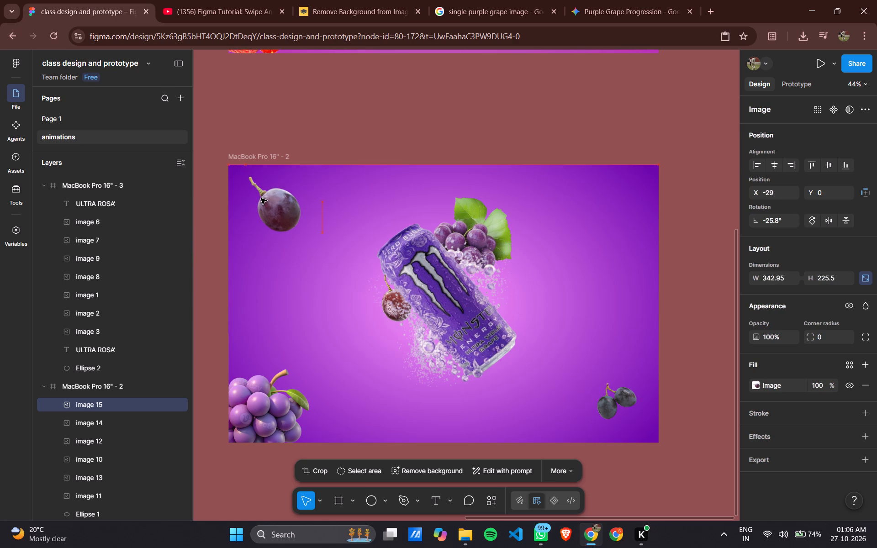
left_click_drag(261, 198, 259, 197)
left_click(645, 270)
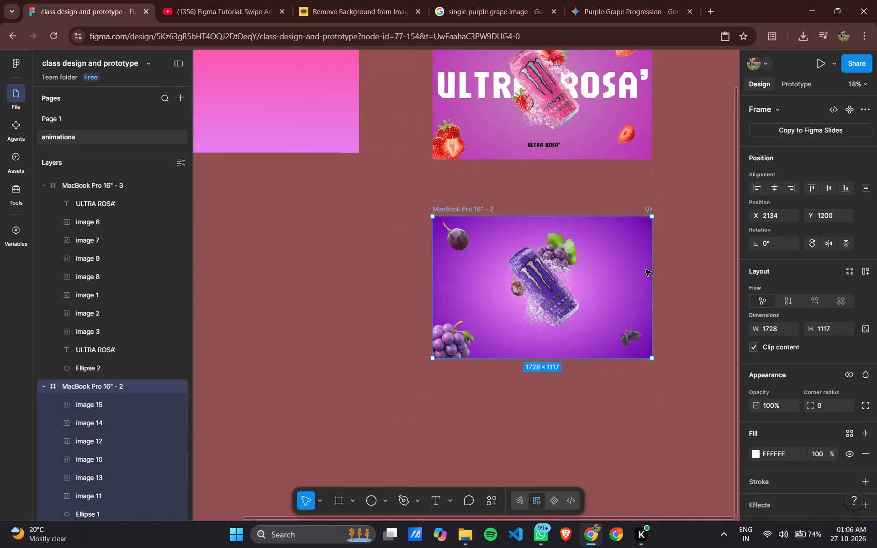
scroll(645, 270, "left", 1)
left_click(645, 270)
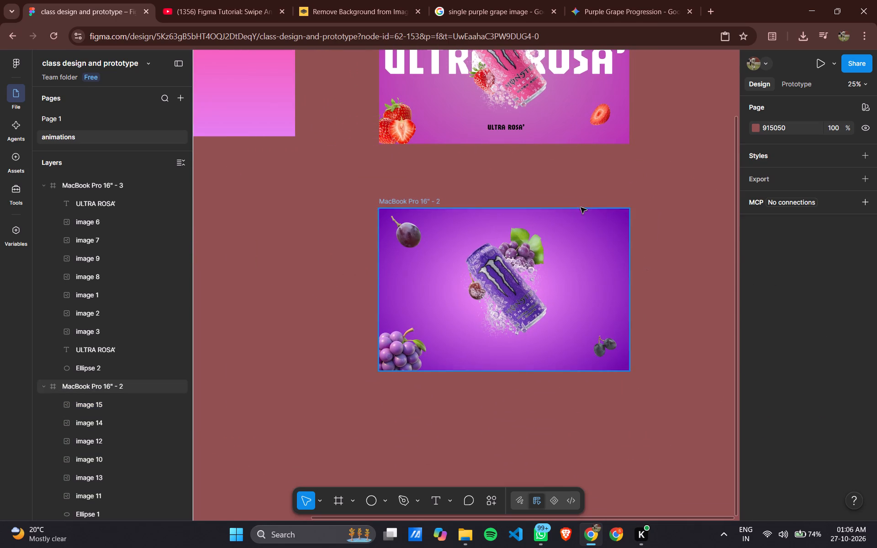
Move the small red grape (image 13) lower along the purple can to about X 552, Y 509, and rotate it to about 106°.
scroll(638, 157, "up", 1)
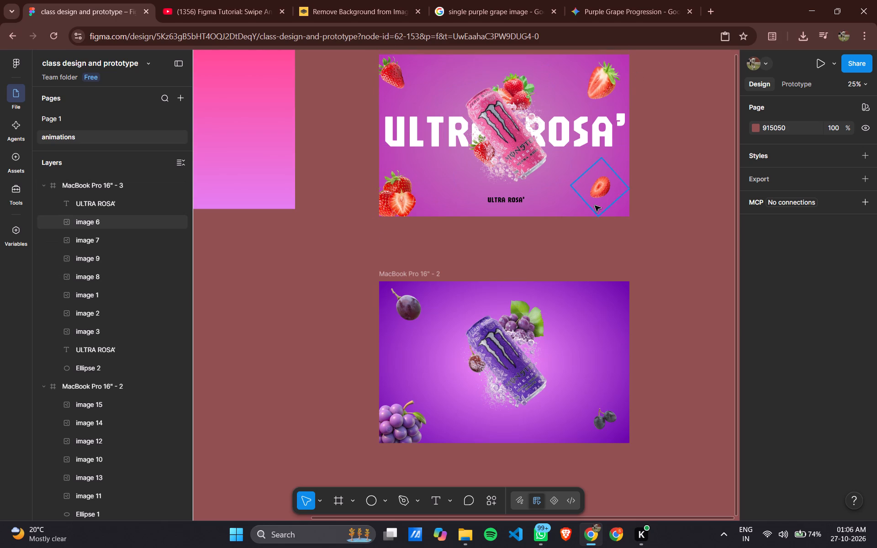
scroll(595, 205, "down", 2)
scroll(490, 246, "up", 1)
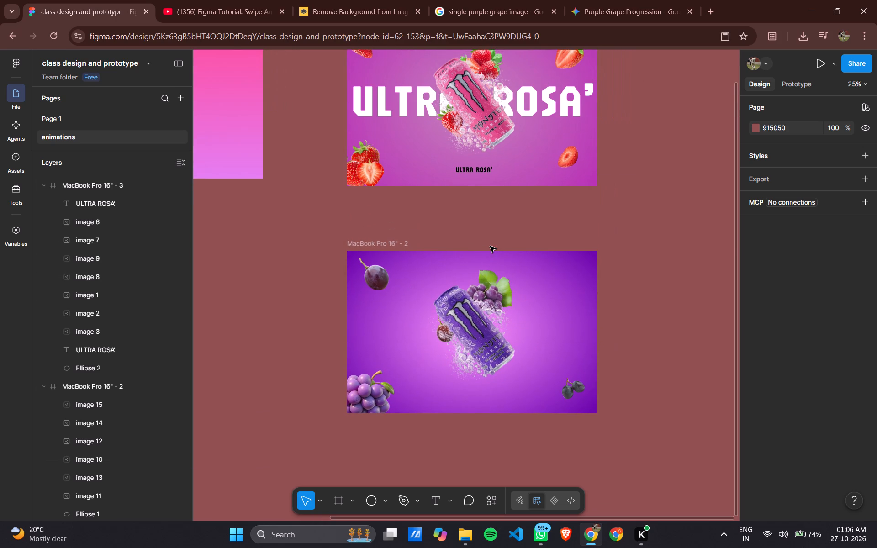
scroll(490, 246, "up", 1)
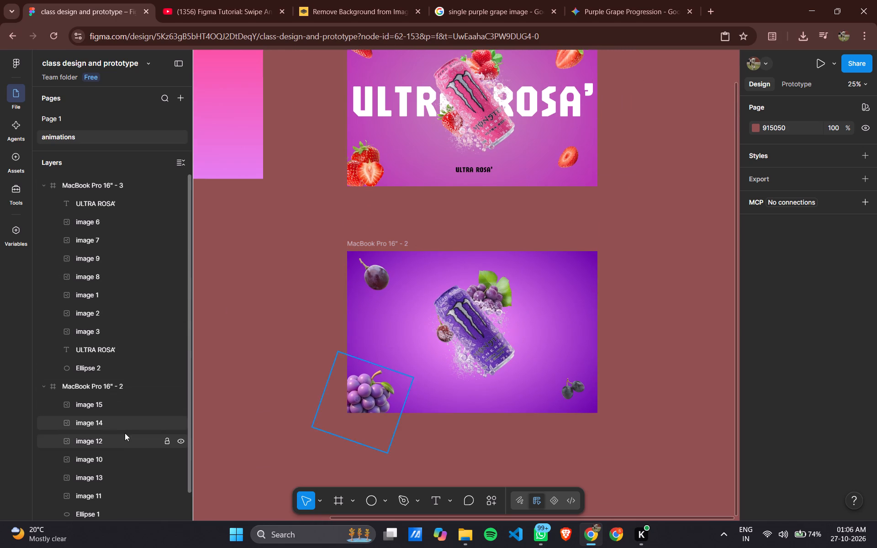
left_click(112, 485)
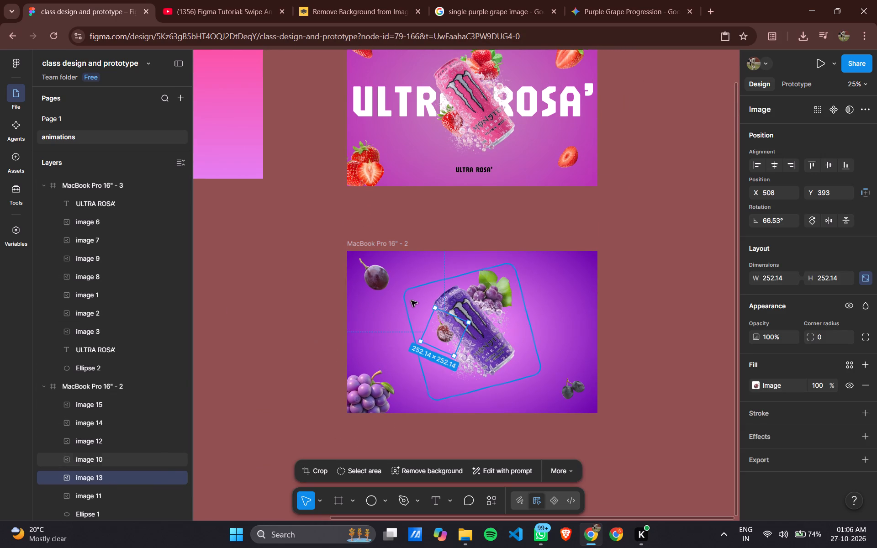
left_click_drag(446, 332, 445, 348)
left_click(445, 348)
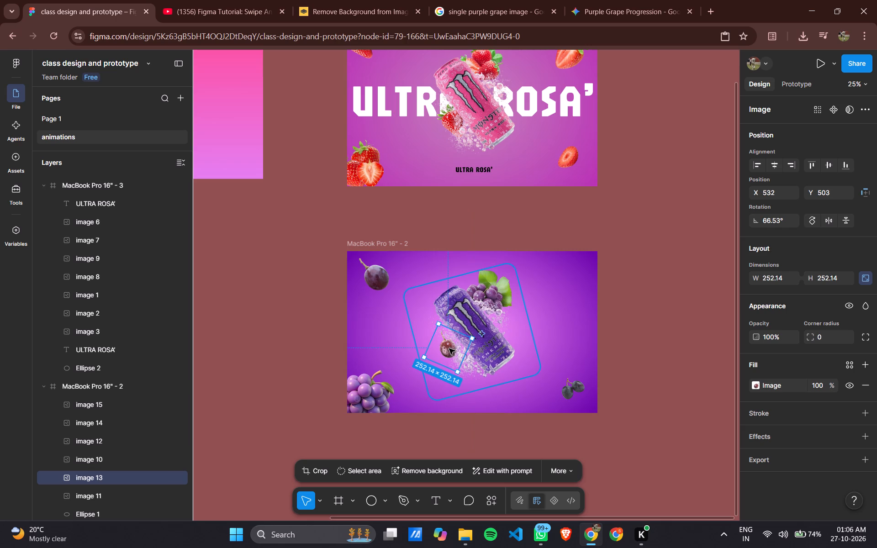
left_click_drag(460, 377, 469, 374)
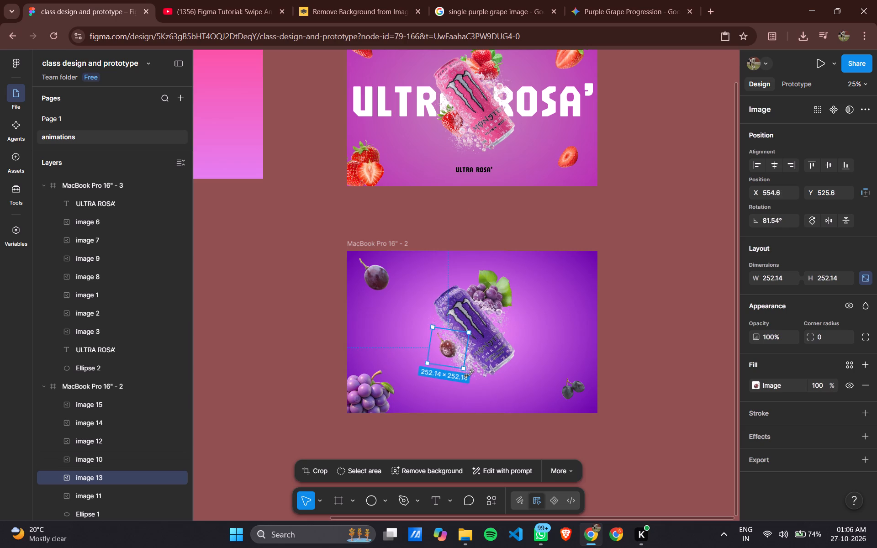
left_click_drag(469, 374, 481, 365)
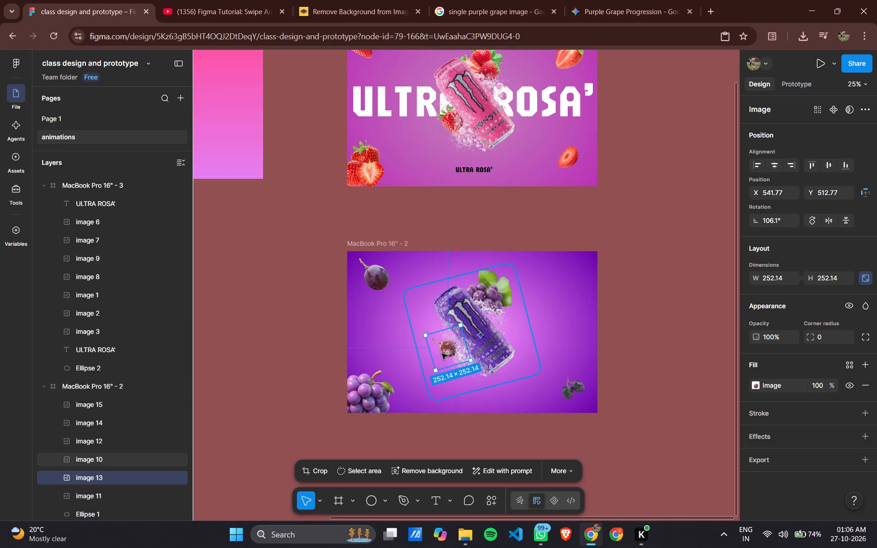
left_click(442, 353)
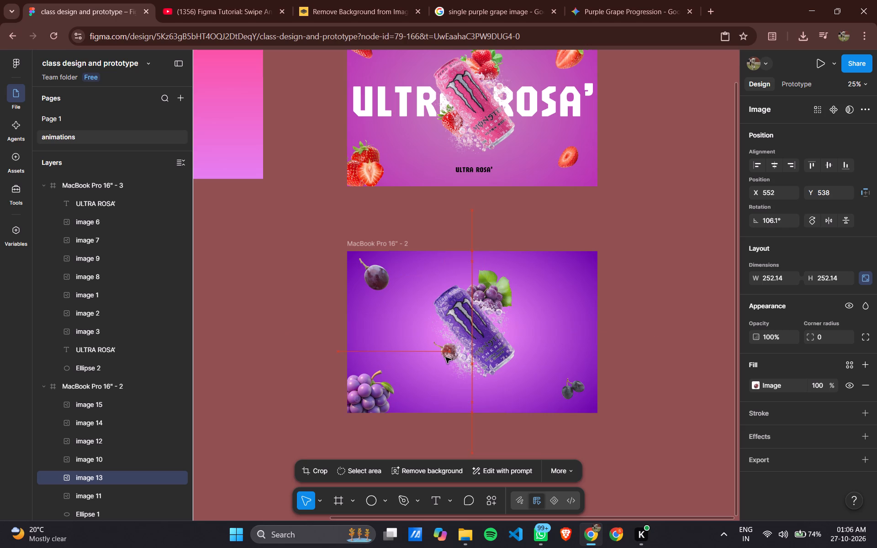
left_click(617, 327)
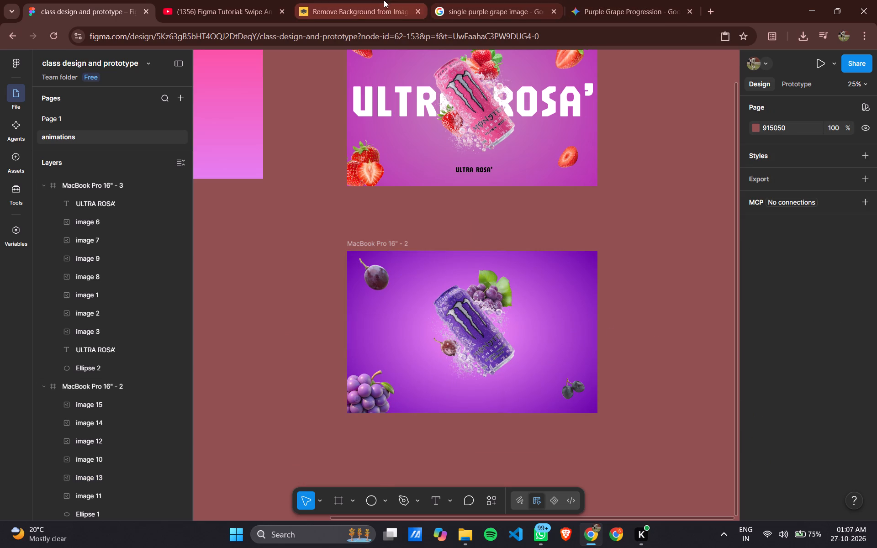
Copy the background-free pair of purple grapes on a stem from remove.bg and paste it into the purple can frame in Figma.
left_click(380, 0)
left_click(349, 477)
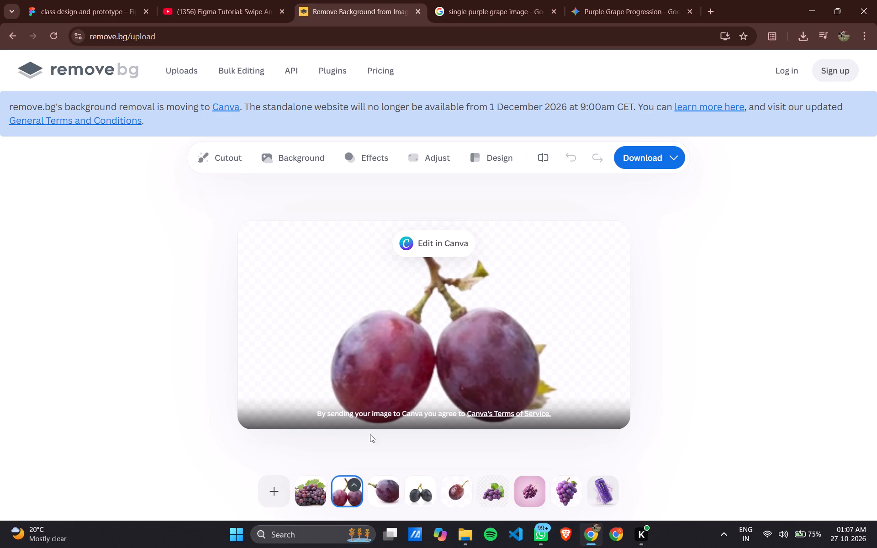
right_click(414, 348)
left_click(443, 376)
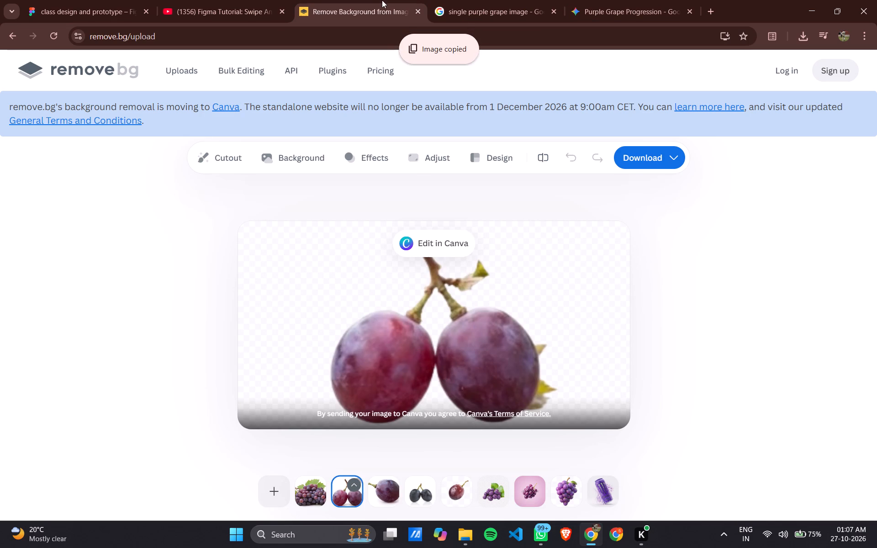
left_click(92, 0)
key("ctrl+v")
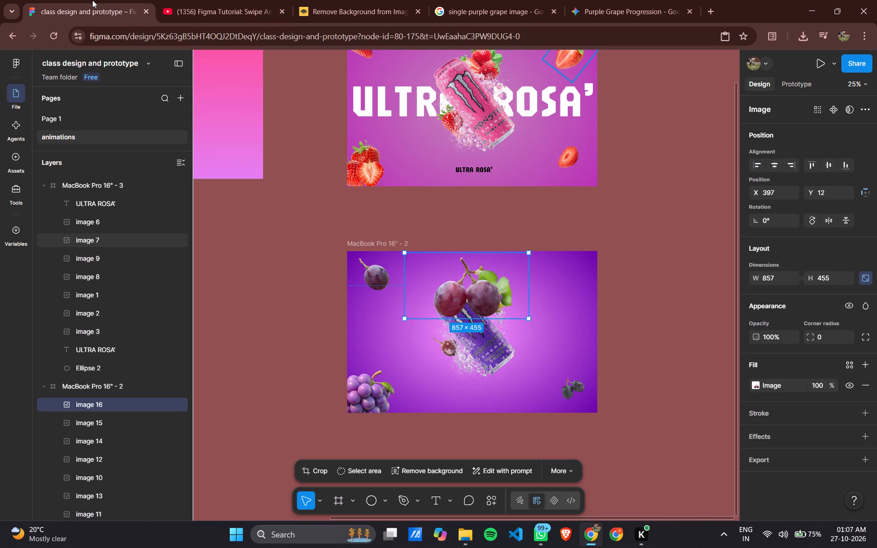
Shrink the pasted grape pair to about 553 × 294, rotate it to about -33°, and place it in the purple frame's top-right corner.
left_click_drag(528, 318, 485, 292)
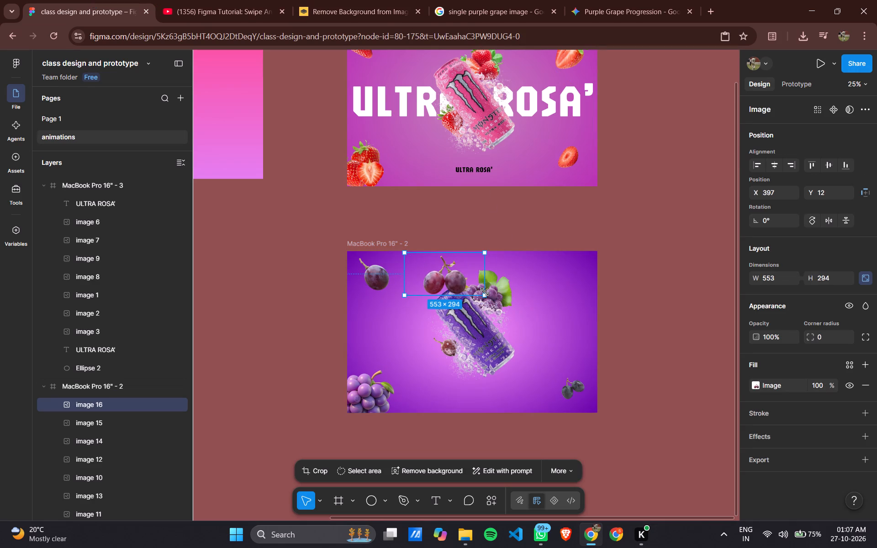
left_click_drag(443, 281, 560, 277)
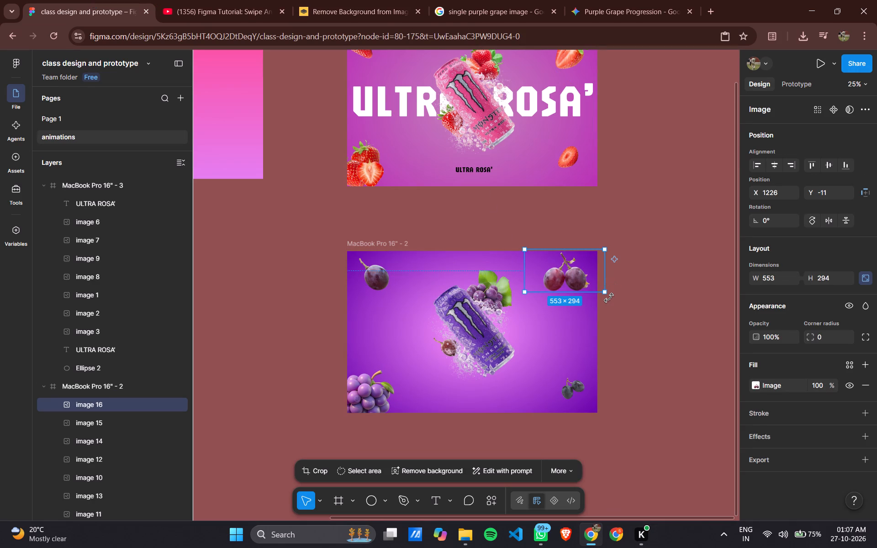
left_click_drag(608, 299, 545, 306)
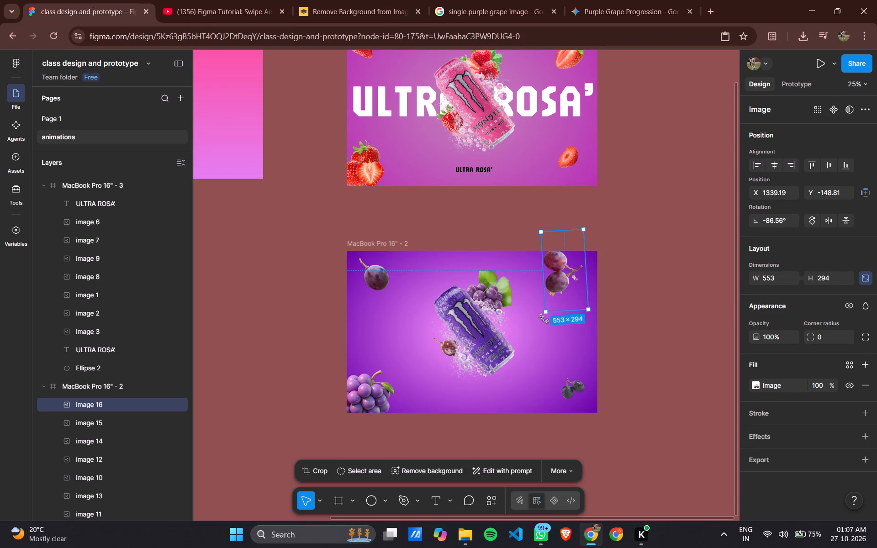
left_click_drag(543, 320, 596, 324)
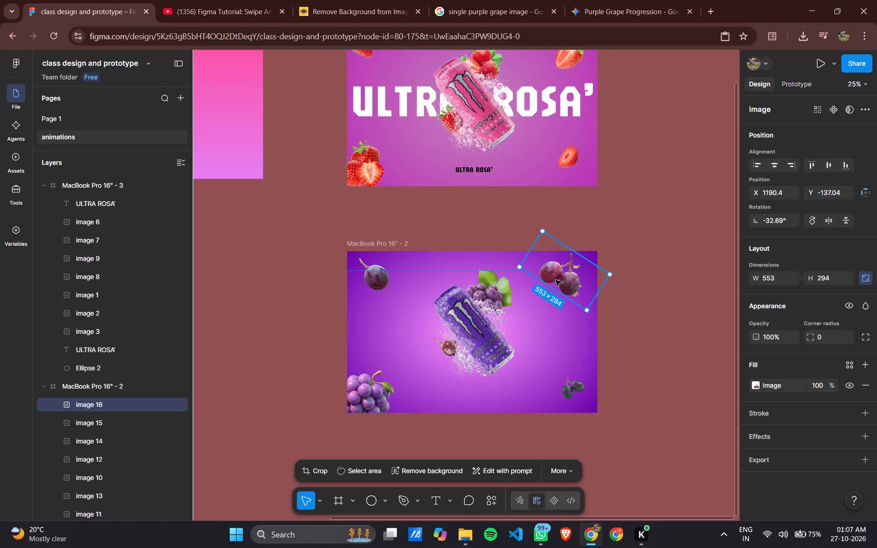
left_click_drag(555, 279, 566, 274)
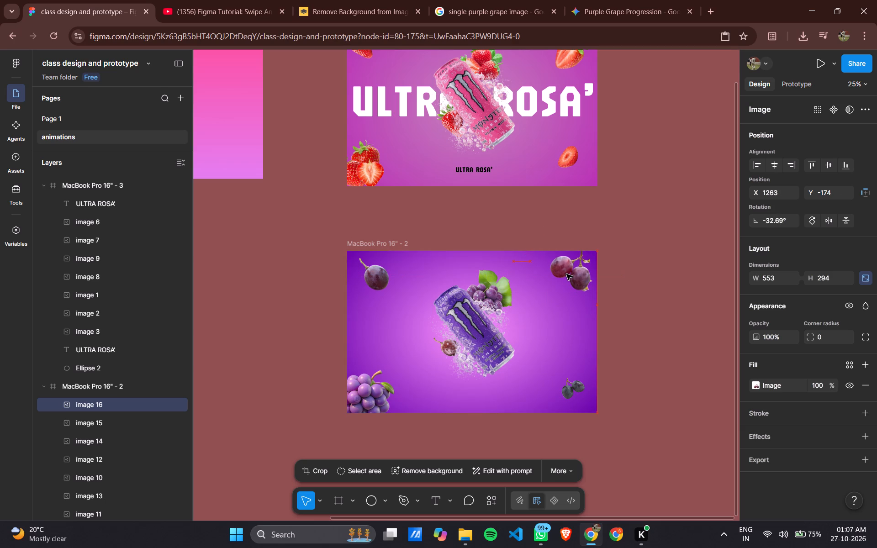
left_click_drag(566, 274, 574, 273)
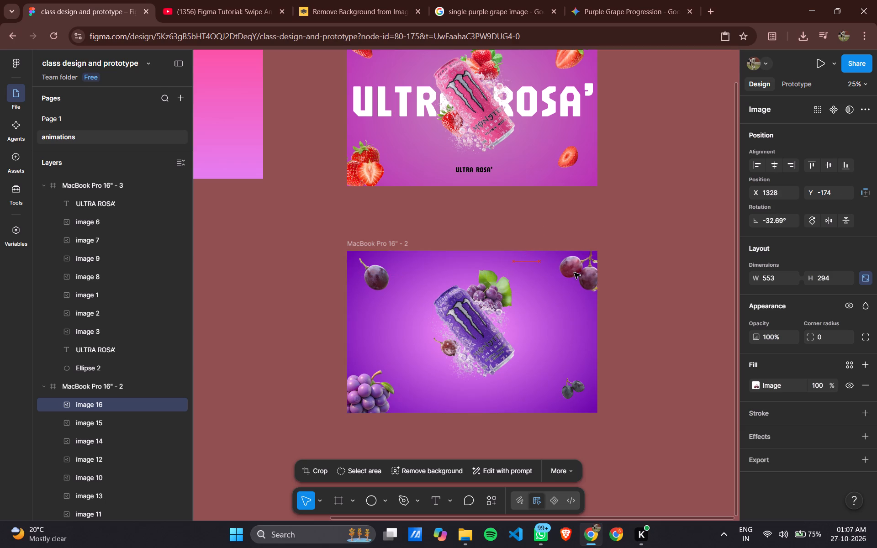
left_click_drag(574, 273, 576, 272)
left_click(683, 316)
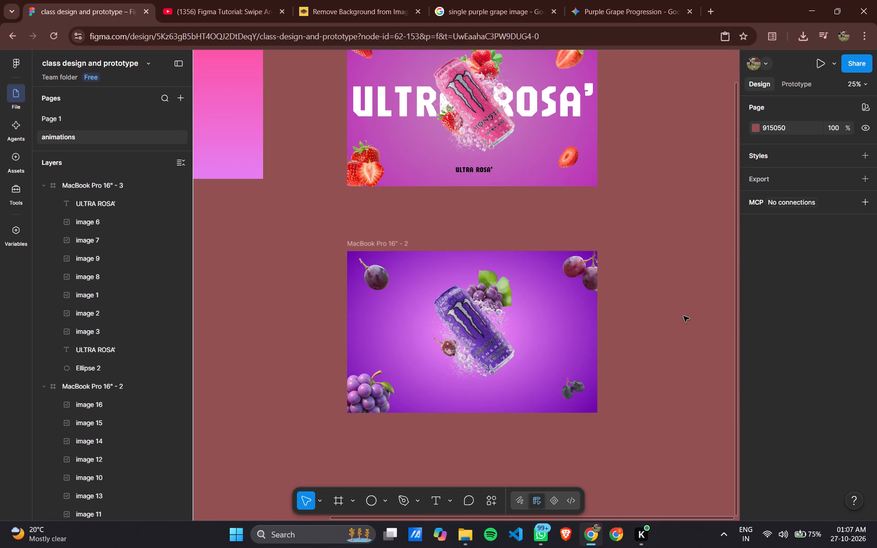
Duplicate the large white ULTRA ROSA' heading from the pink can frame and place the copy in the purple frame at about X 24, Y 256.
scroll(683, 316, "left", 1)
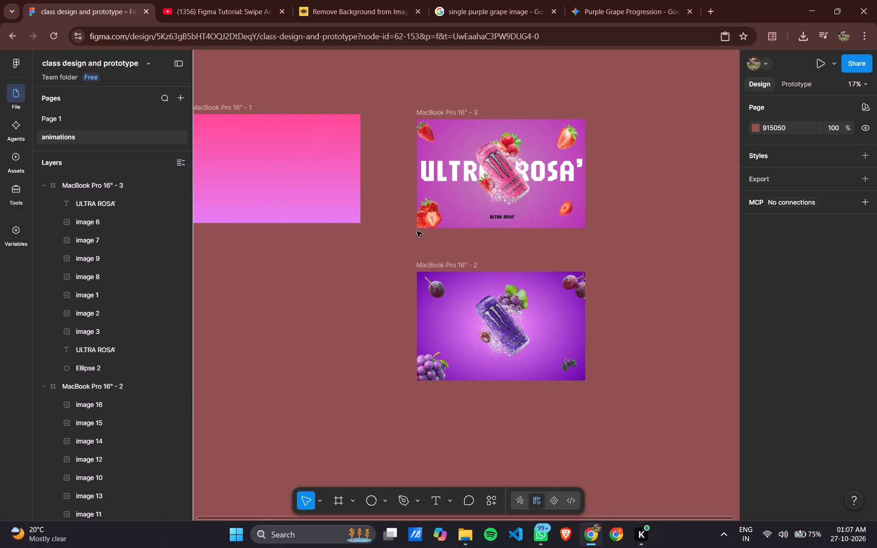
left_click(433, 171)
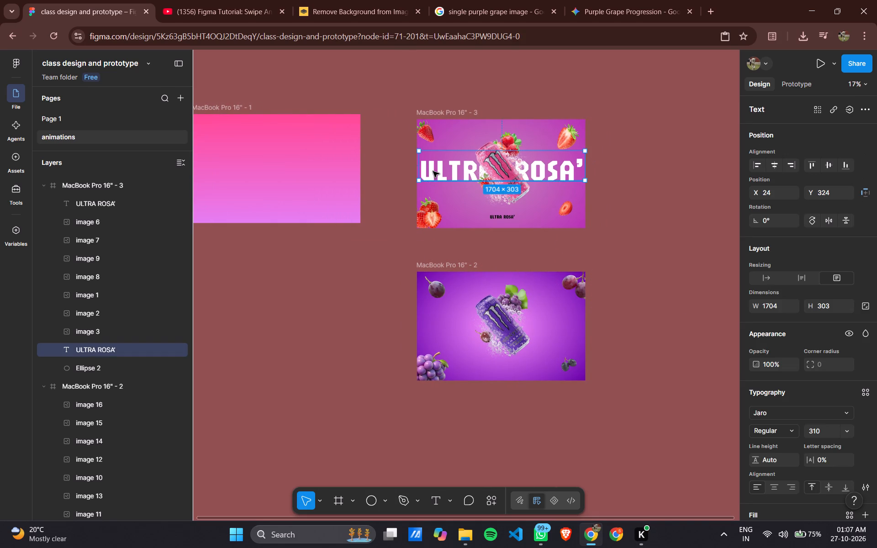
key("ctrl+d")
left_click(436, 179)
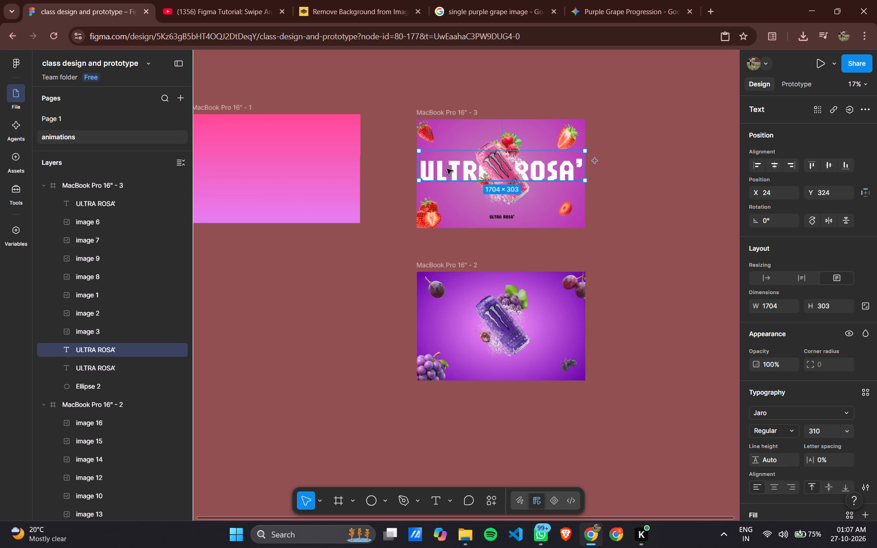
left_click_drag(447, 169, 309, 338)
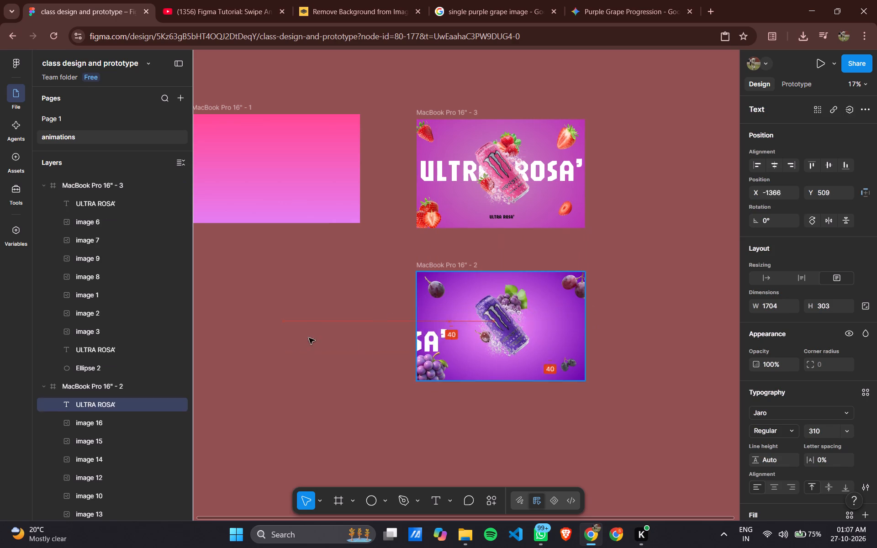
left_click_drag(309, 338, 447, 314)
scroll(346, 354, "down", 1)
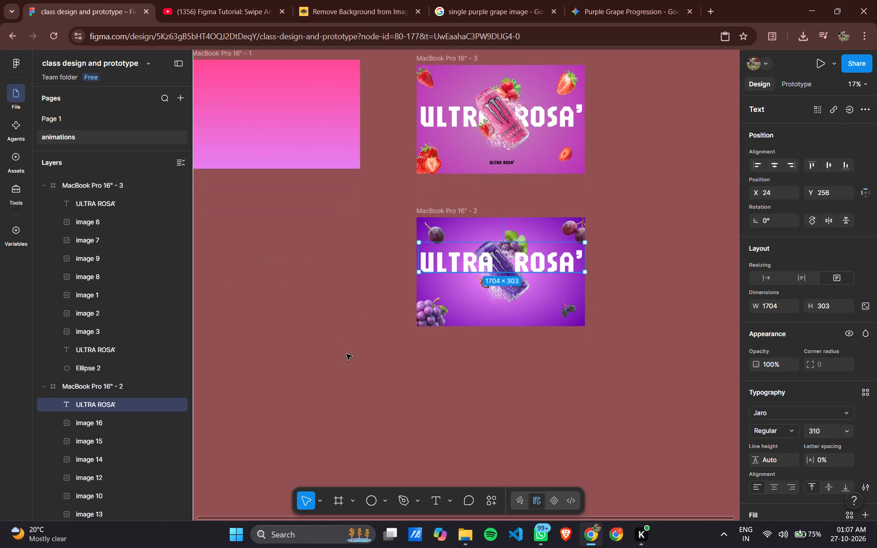
Reorder the copied heading directly above Ellipse 1 in the purple frame's layers so it sits behind the can and grapes.
left_click_drag(120, 400, 117, 434)
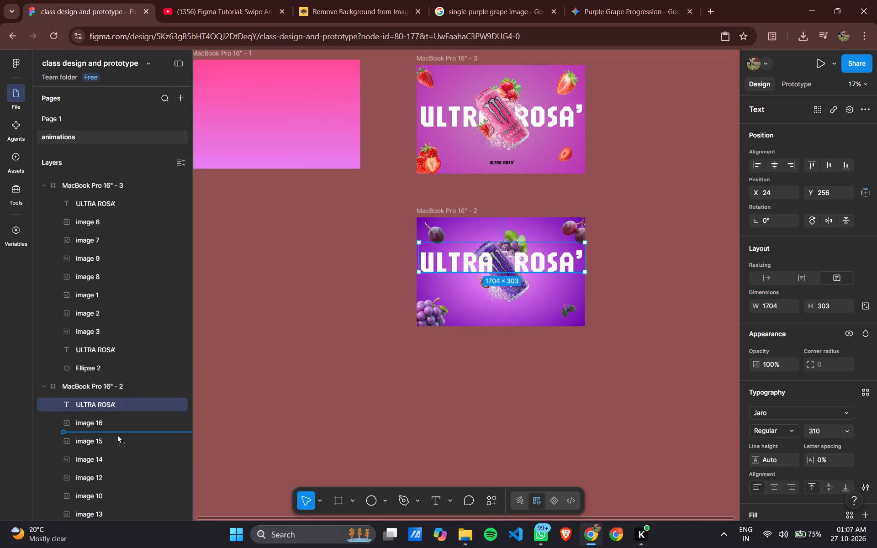
left_click_drag(117, 434, 112, 479)
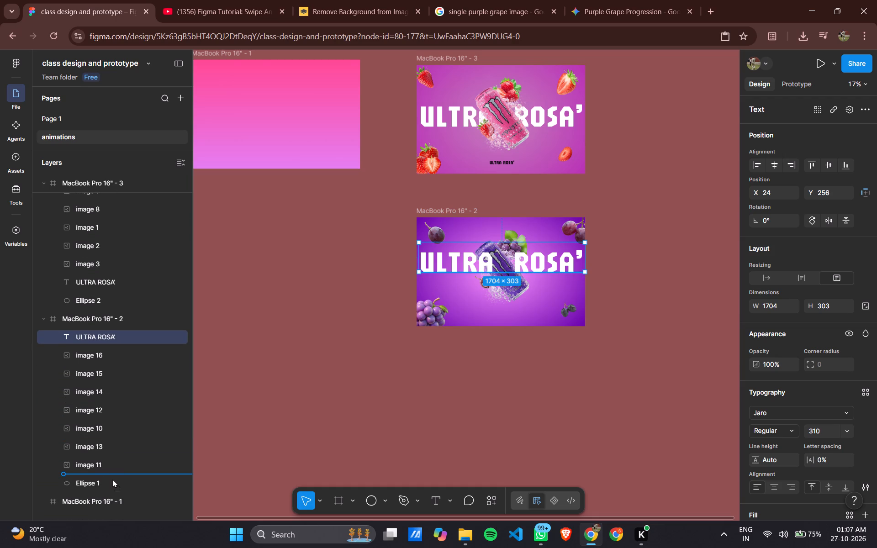
left_click_drag(112, 479, 111, 469)
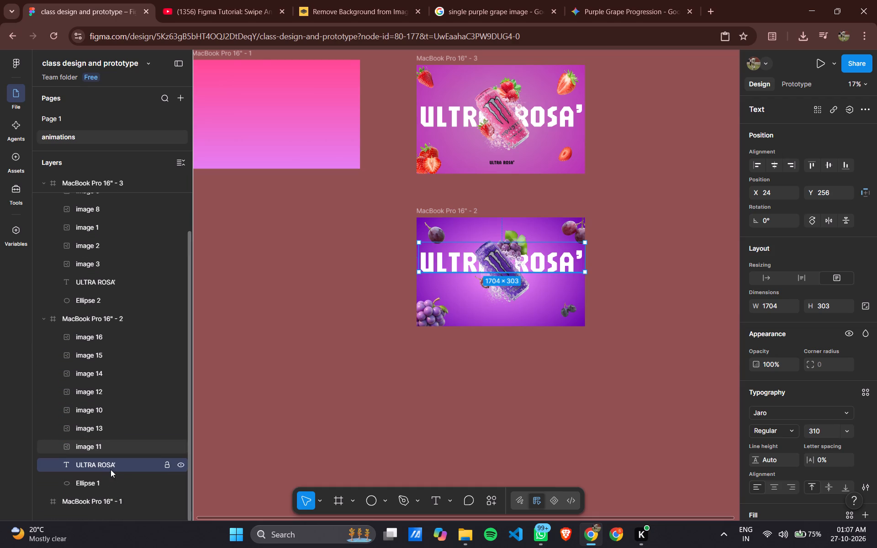
left_click(283, 402)
Replace the purple frame's heading text with ULTRA VOILET.
scroll(283, 402, "up", 1)
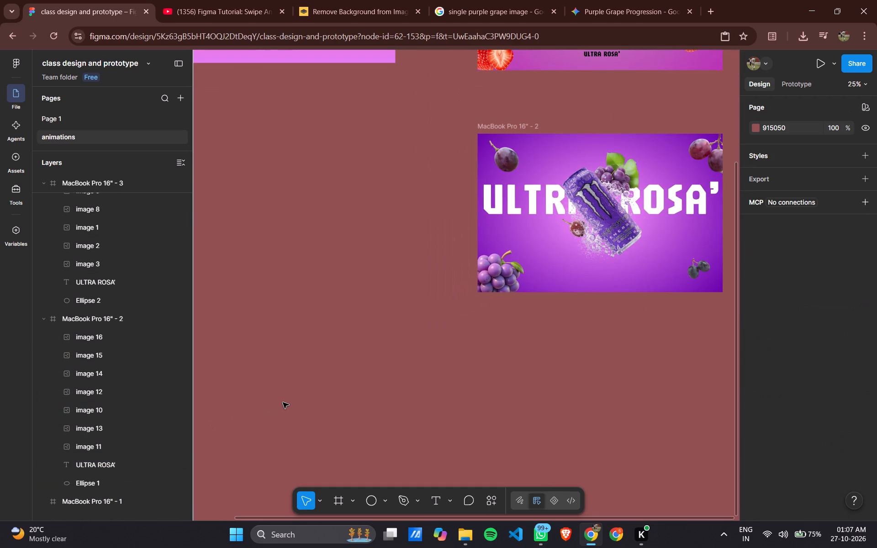
scroll(283, 402, "up", 1)
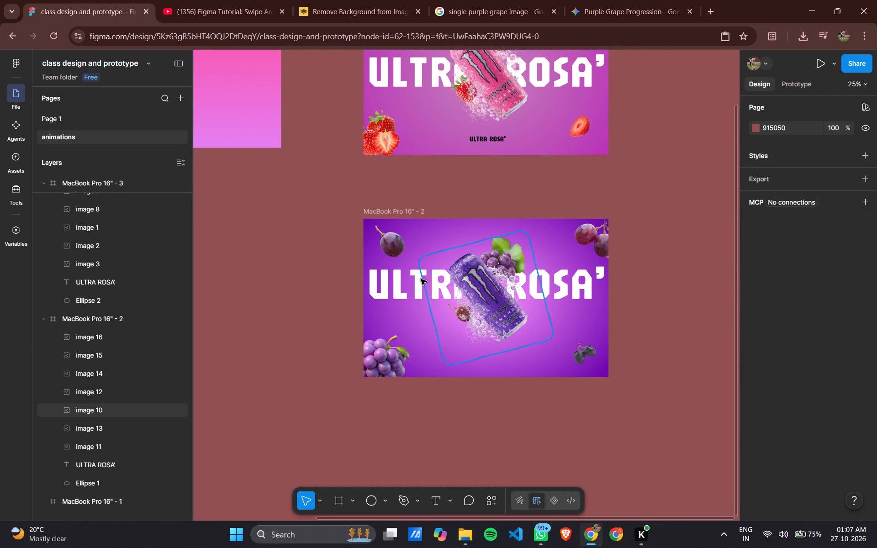
double_click(397, 284)
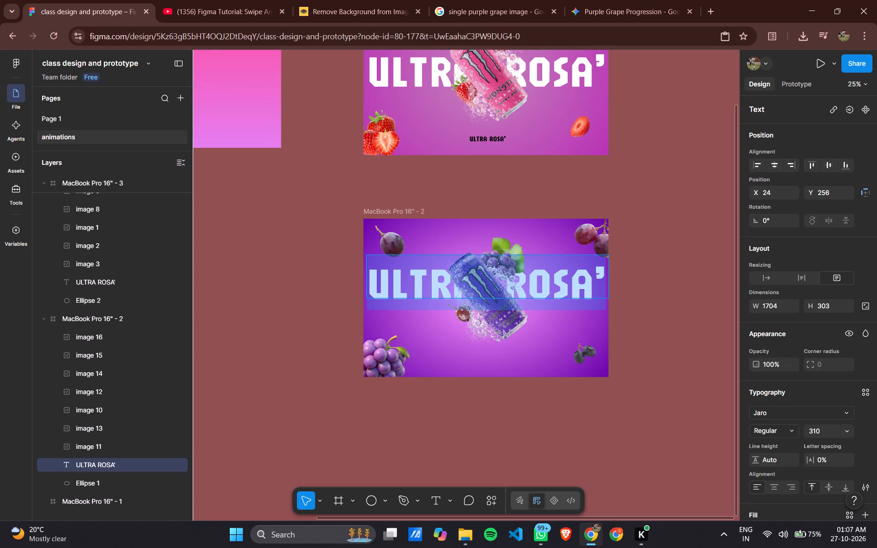
key("BackSpace")
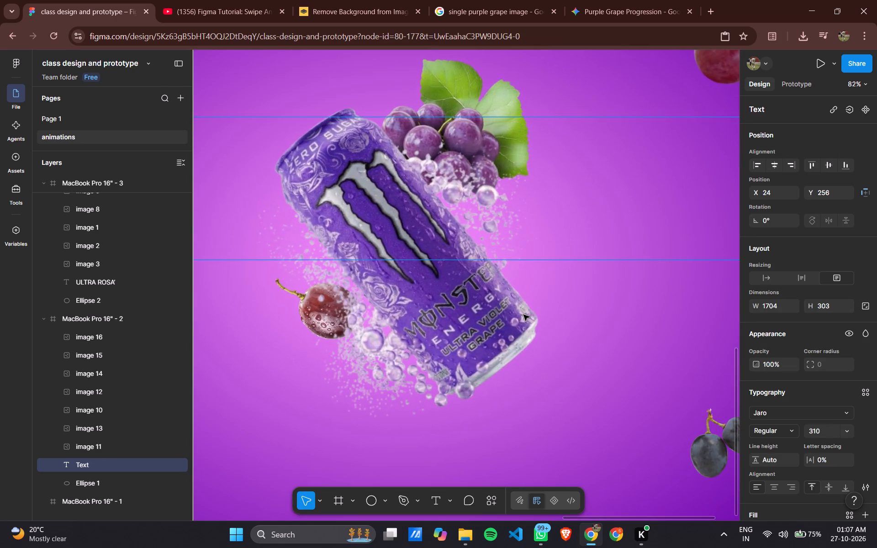
scroll(523, 315, "up", 1)
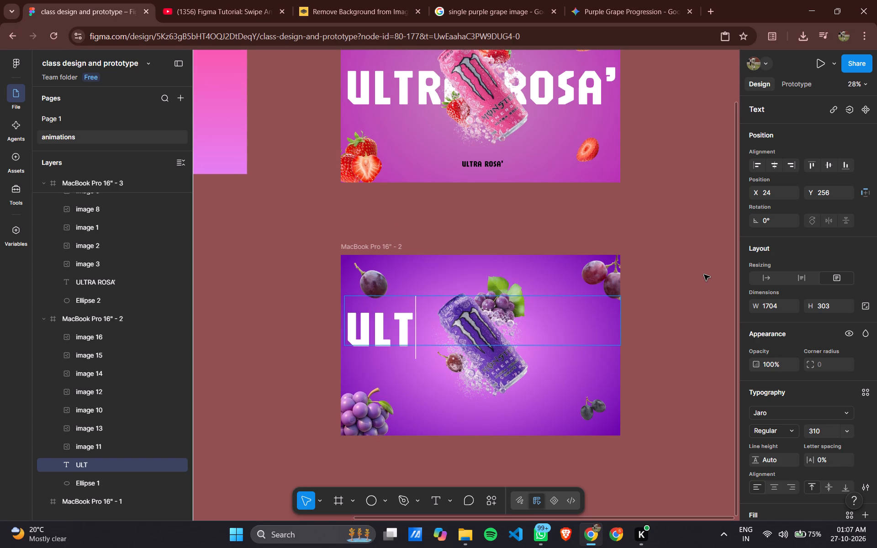
type("VOILET")
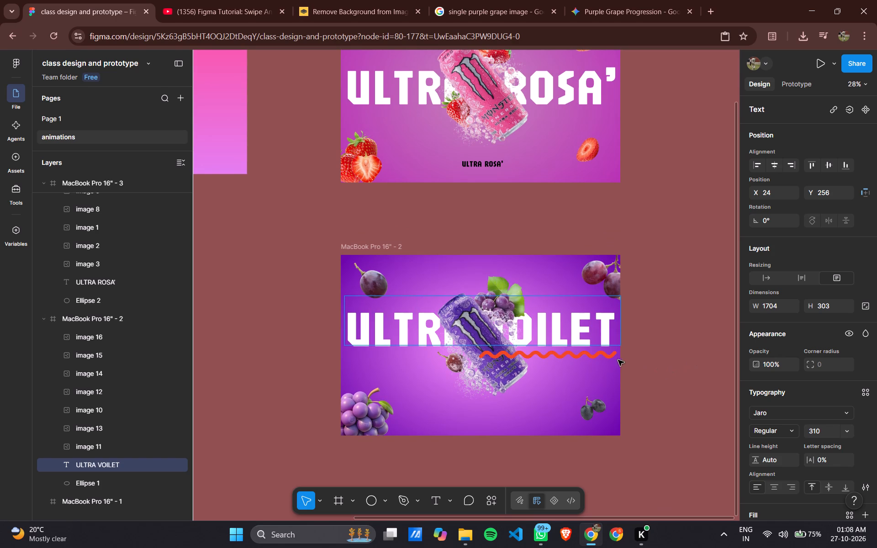
left_click(683, 385)
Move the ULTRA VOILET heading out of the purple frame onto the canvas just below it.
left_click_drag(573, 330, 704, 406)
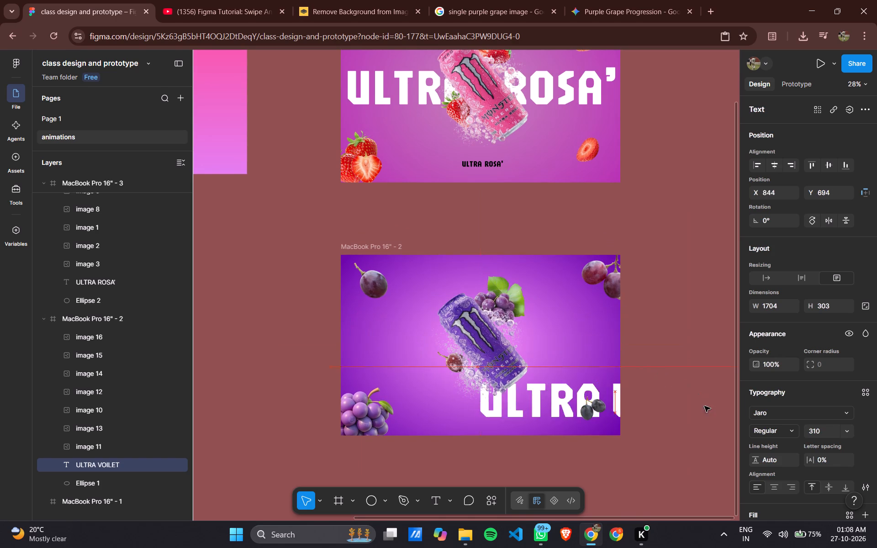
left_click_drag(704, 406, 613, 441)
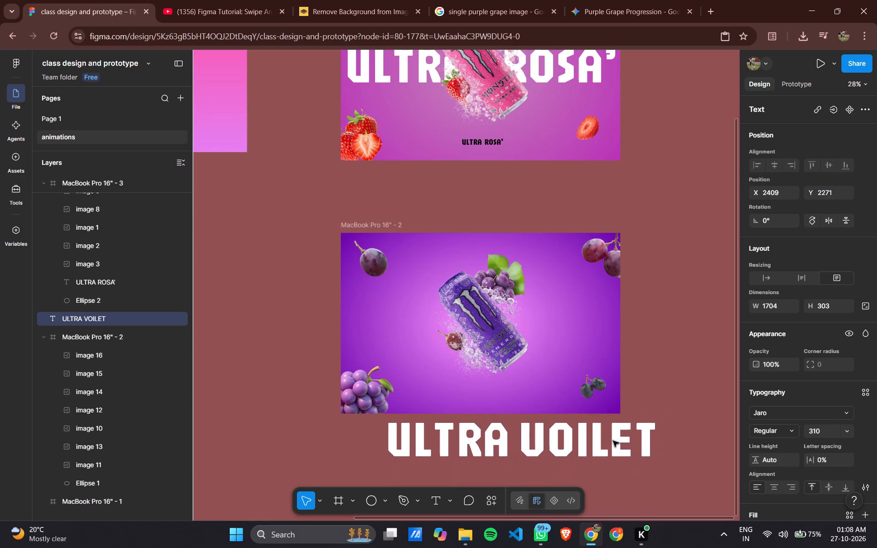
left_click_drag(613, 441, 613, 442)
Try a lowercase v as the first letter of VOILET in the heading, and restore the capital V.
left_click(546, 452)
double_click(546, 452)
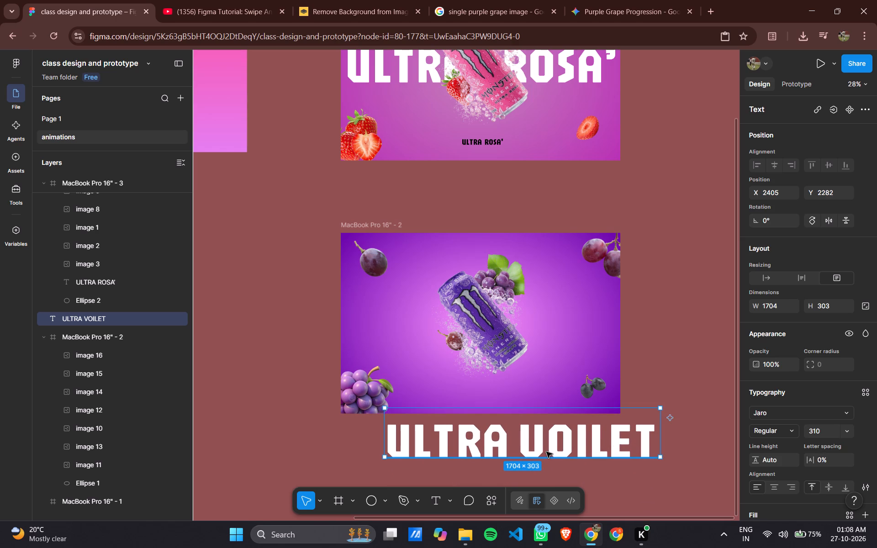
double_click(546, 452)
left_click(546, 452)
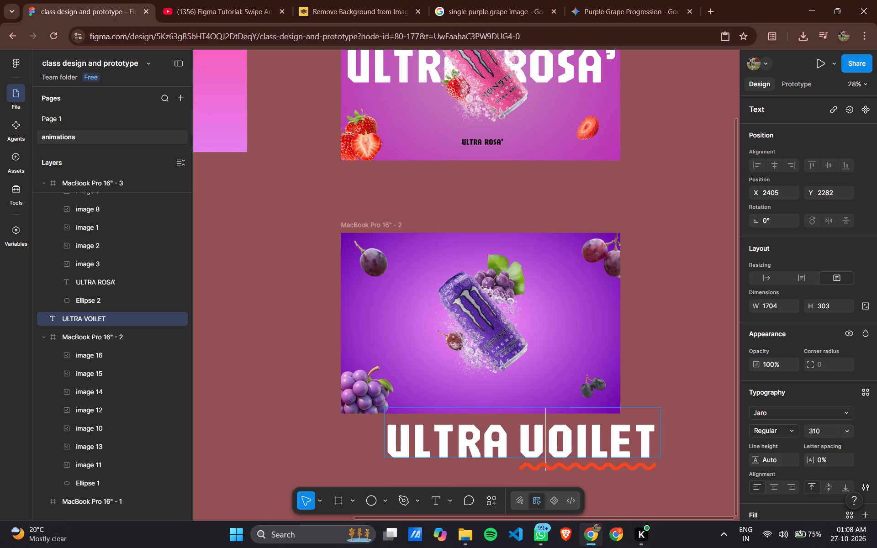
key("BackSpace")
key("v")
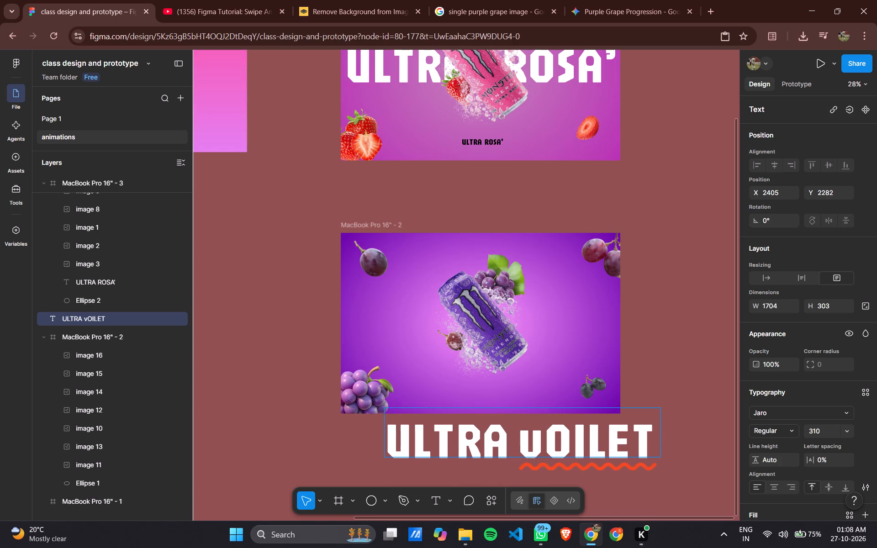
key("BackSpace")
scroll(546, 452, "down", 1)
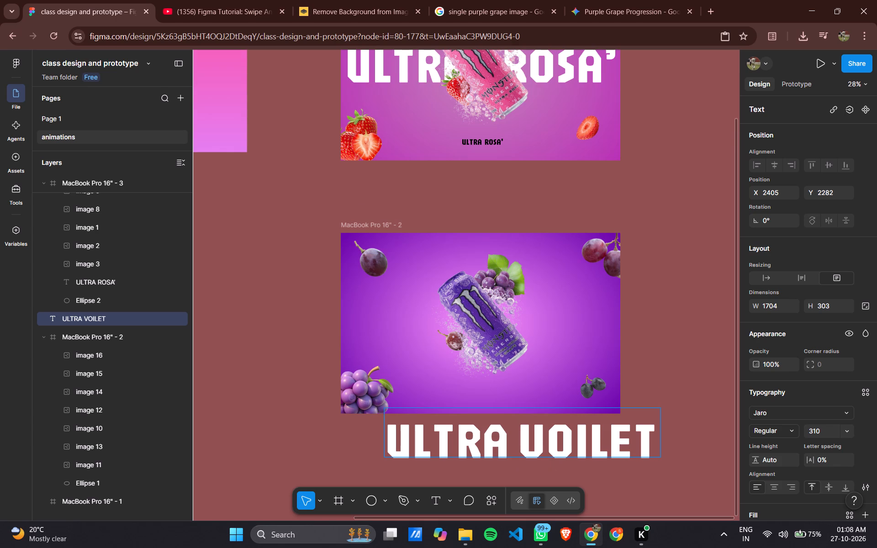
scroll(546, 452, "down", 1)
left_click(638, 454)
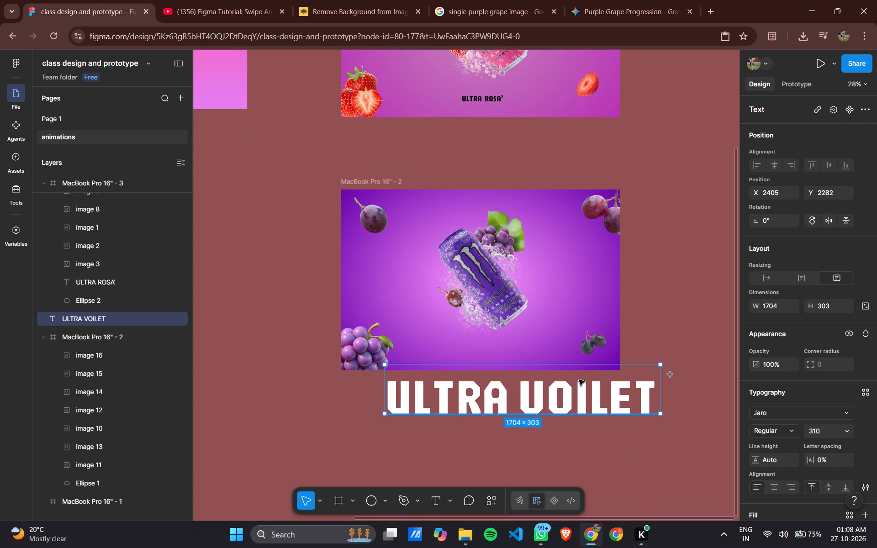
Move the ULTRA VOILET heading back into the purple frame, across the can at about X 24, Y 327.
left_click_drag(551, 396, 494, 254)
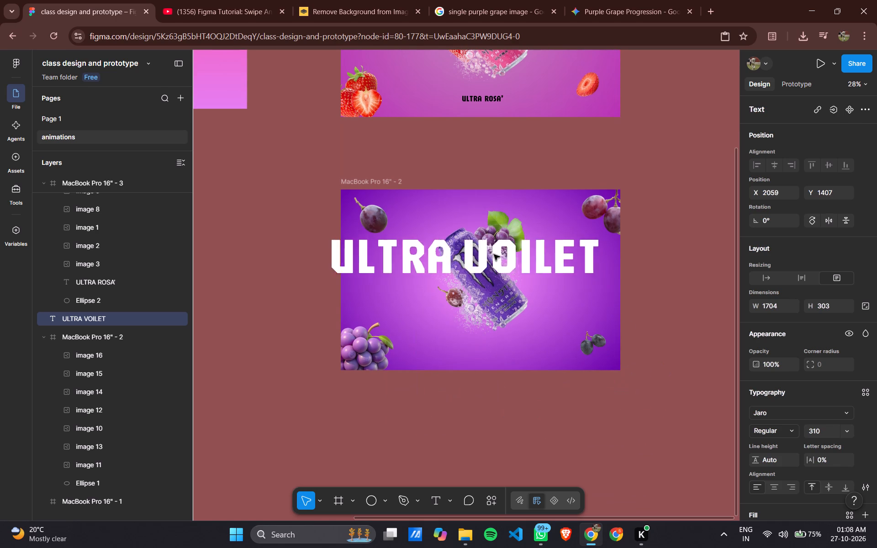
left_click_drag(494, 254, 513, 274)
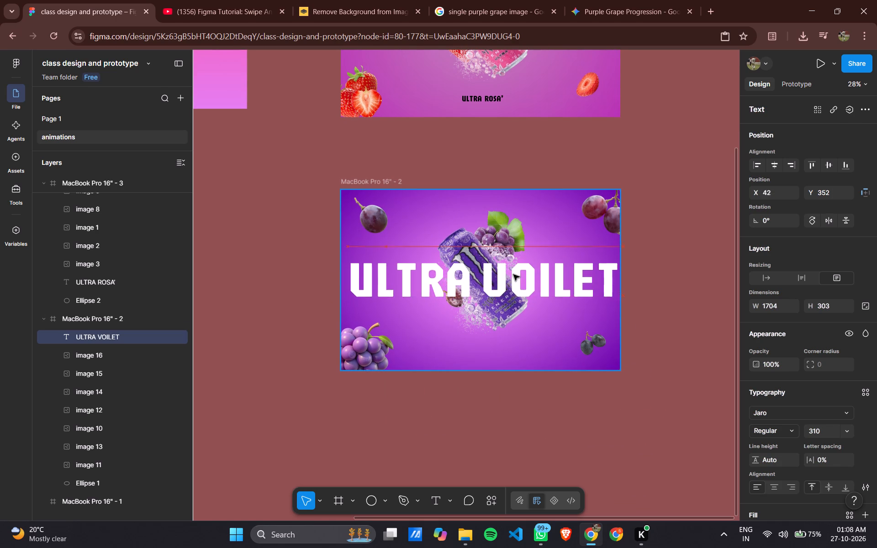
left_click_drag(513, 274, 512, 273)
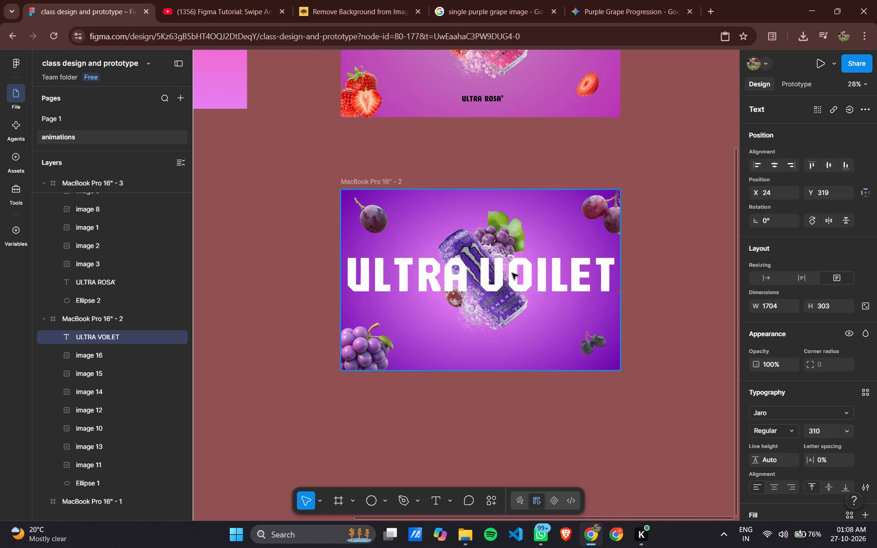
left_click_drag(512, 273, 511, 274)
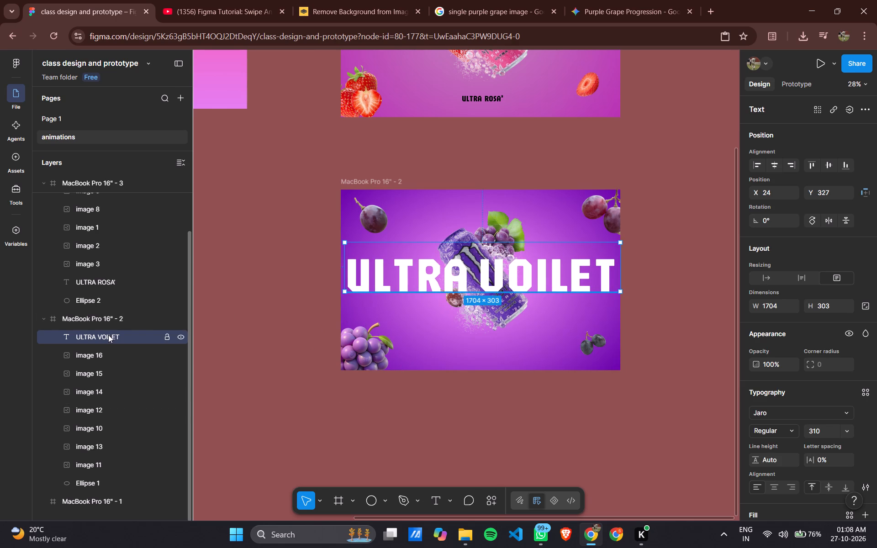
Reorder the ULTRA VOILET heading layer to just above Ellipse 1, placing it behind the can and grape images.
left_click_drag(108, 335, 129, 470)
left_click(421, 410)
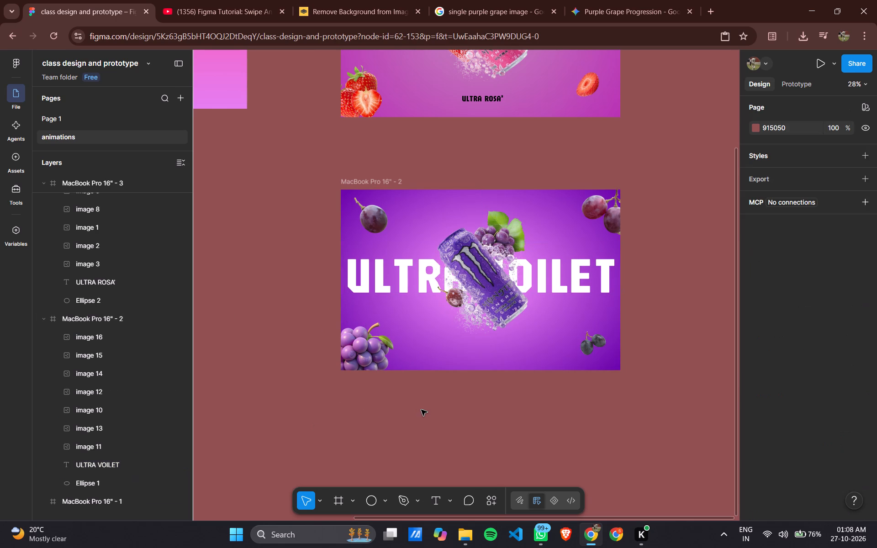
Duplicate the small ULTRA ROSA' caption and place the copy in the purple frame below the can, at about X 769, Y 932.
scroll(421, 410, "up", 1)
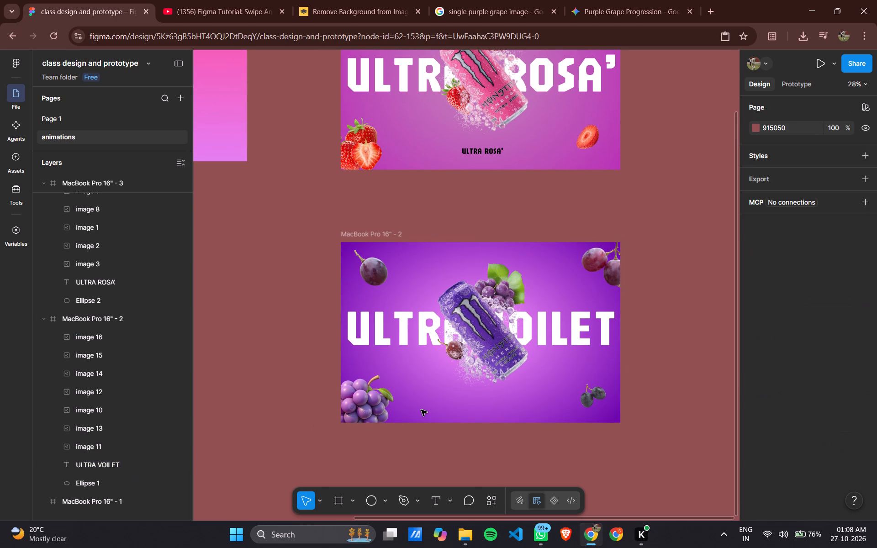
left_click(489, 152)
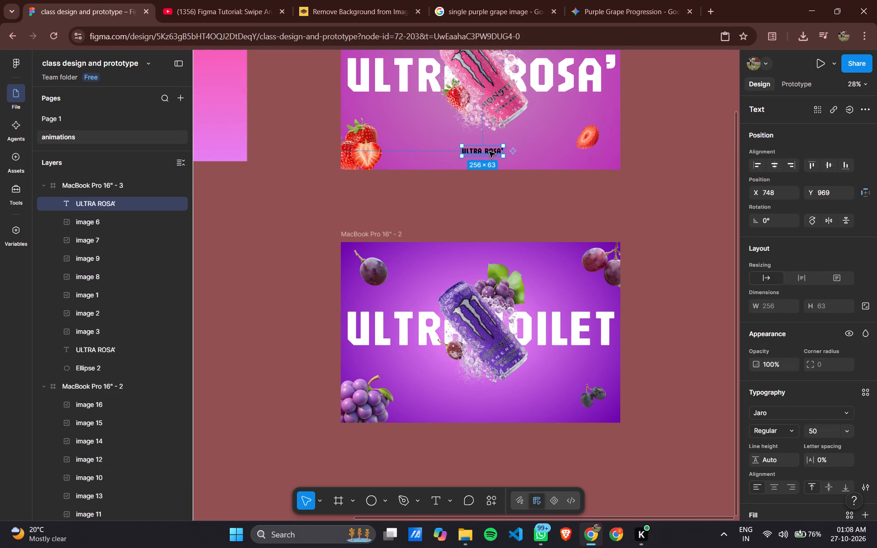
key("ctrl+d")
left_click_drag(489, 152, 490, 400)
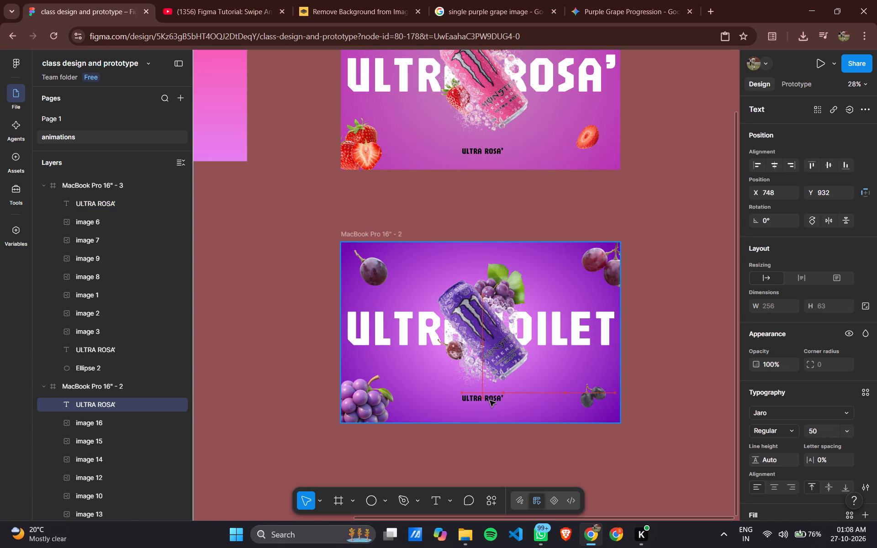
left_click_drag(490, 400, 493, 400)
Replace the word ROSA' with VOILET in the copied caption so it reads ULTRA VOILET.
double_click(493, 400)
left_click(493, 400)
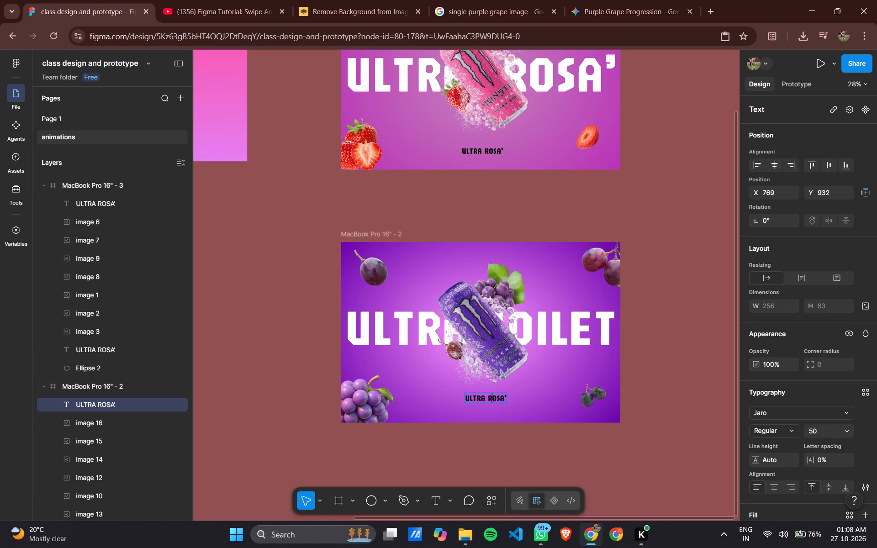
key("Right")
key("Right")
key("Right")
key("Right")
key("BackSpace")
key("BackSpace")
key("BackSpace")
key("BackSpace")
key("BackSpace")
type("LT")
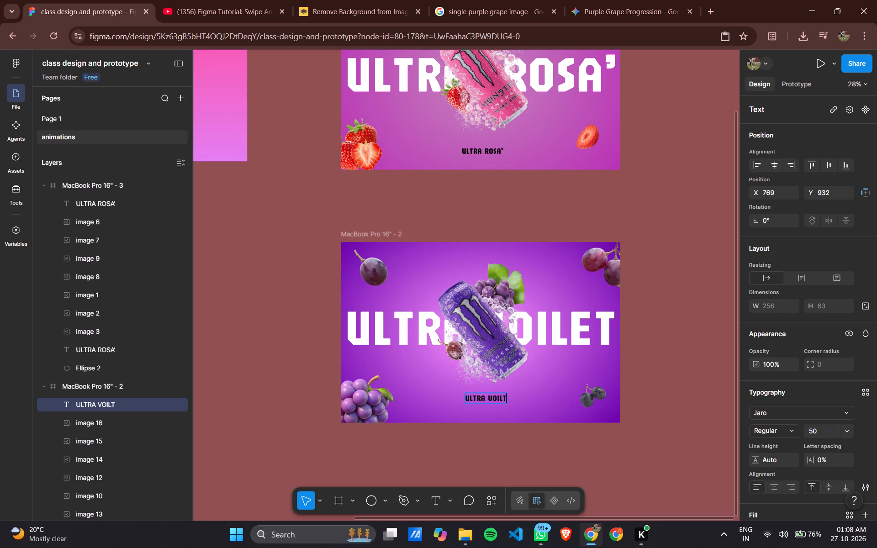
key("BackSpace")
type("ET")
left_click(629, 454)
left_click(629, 454)
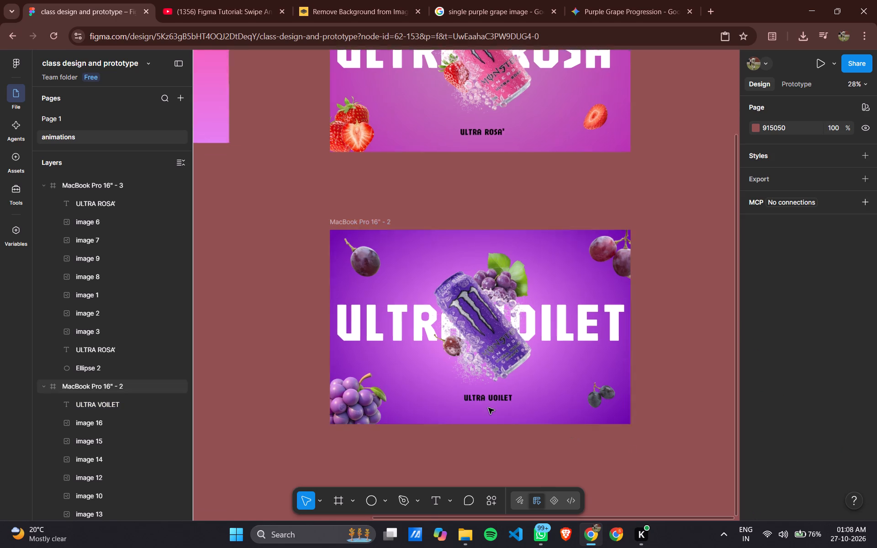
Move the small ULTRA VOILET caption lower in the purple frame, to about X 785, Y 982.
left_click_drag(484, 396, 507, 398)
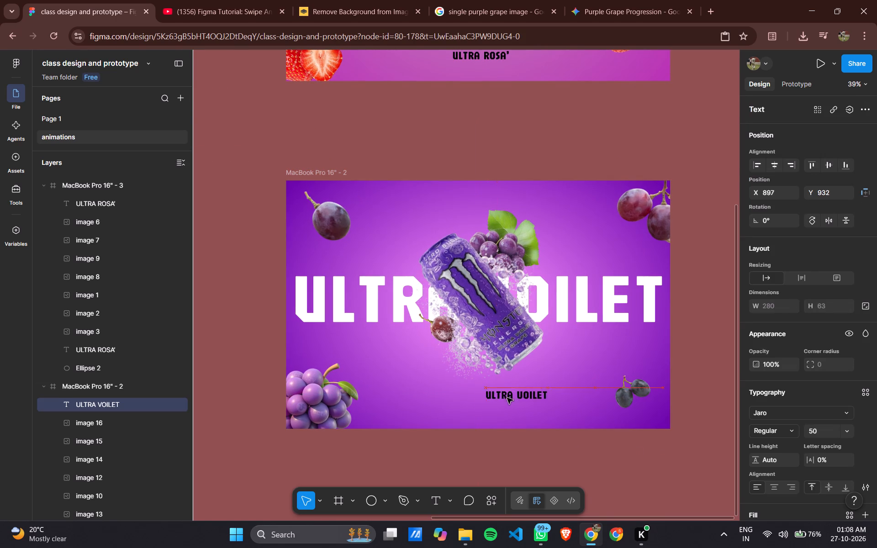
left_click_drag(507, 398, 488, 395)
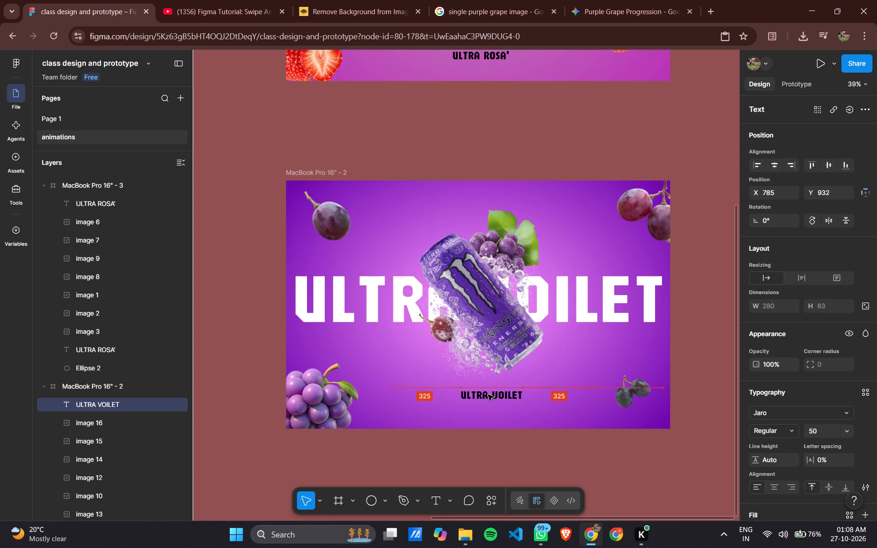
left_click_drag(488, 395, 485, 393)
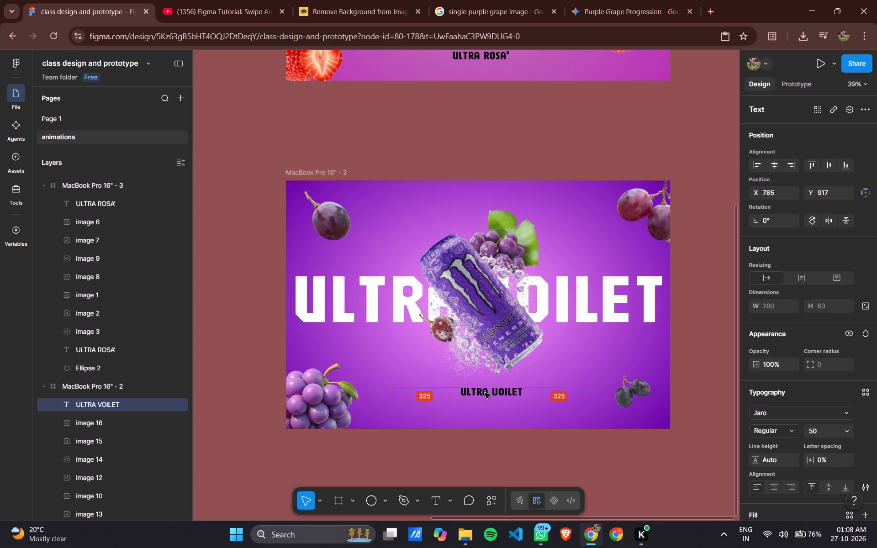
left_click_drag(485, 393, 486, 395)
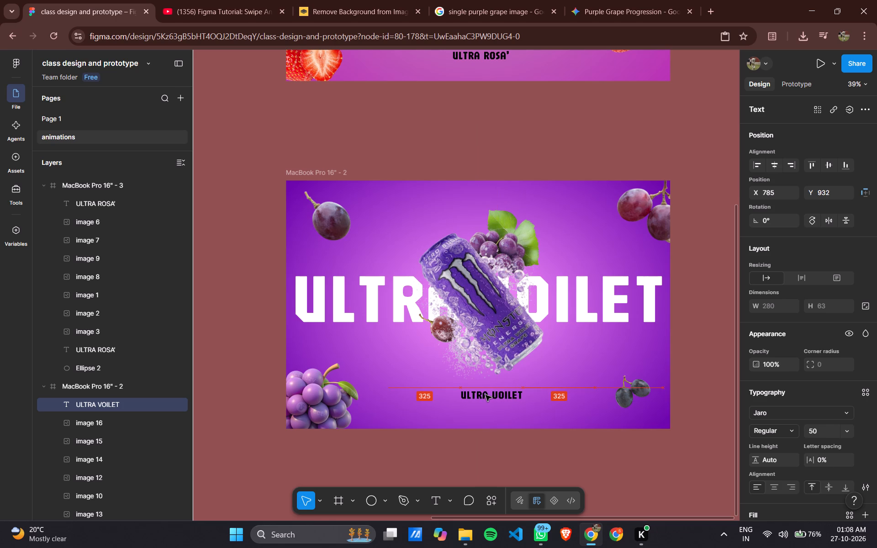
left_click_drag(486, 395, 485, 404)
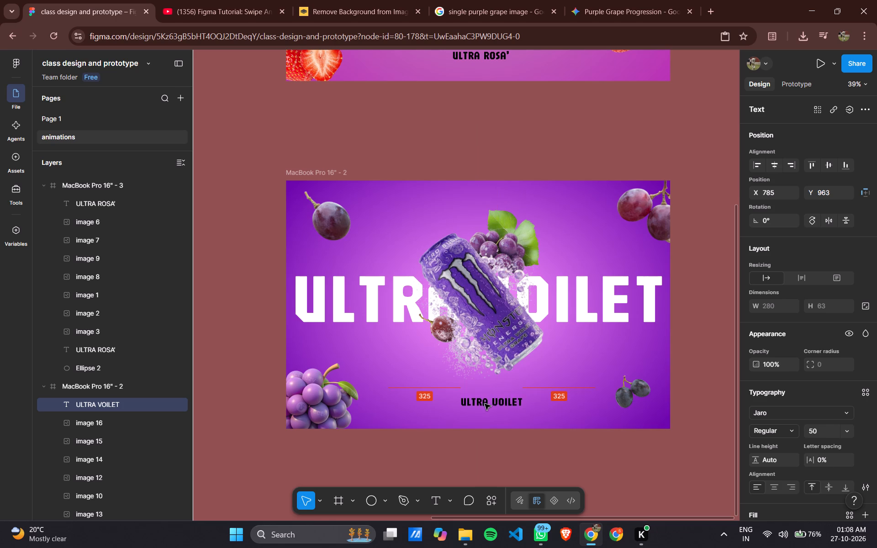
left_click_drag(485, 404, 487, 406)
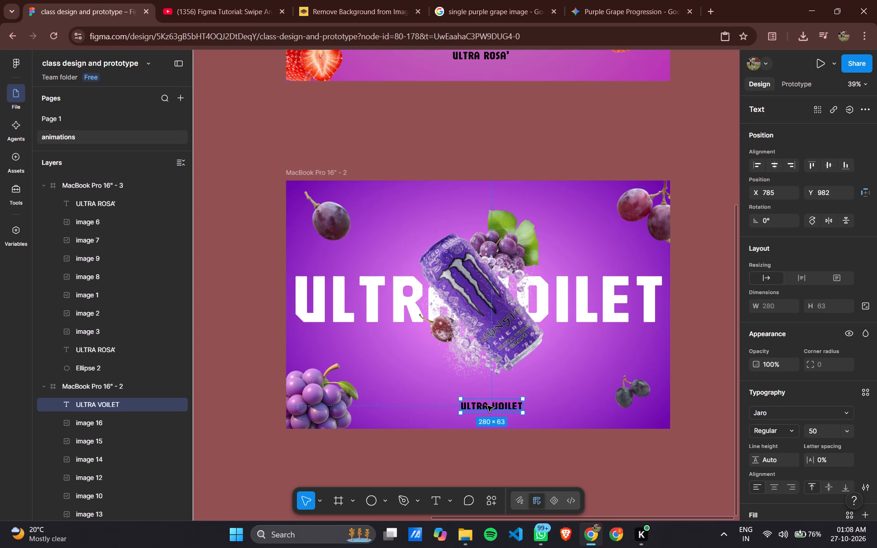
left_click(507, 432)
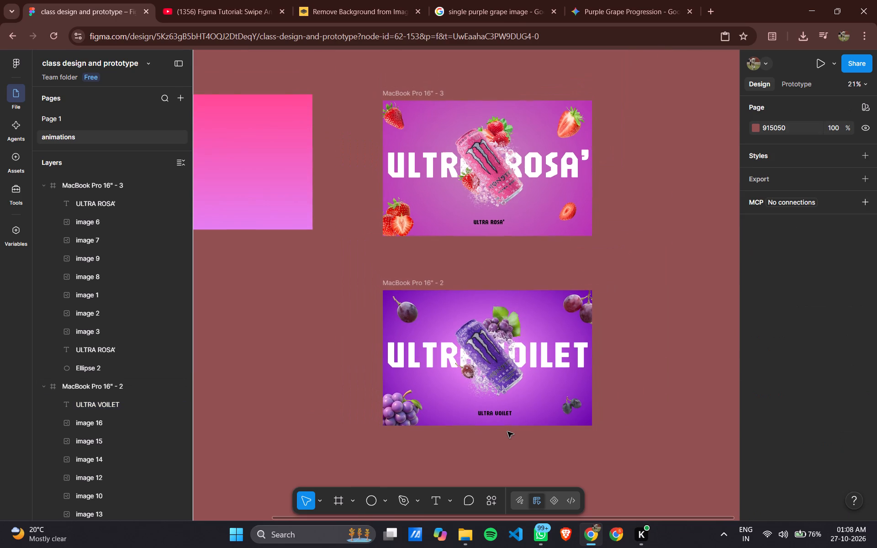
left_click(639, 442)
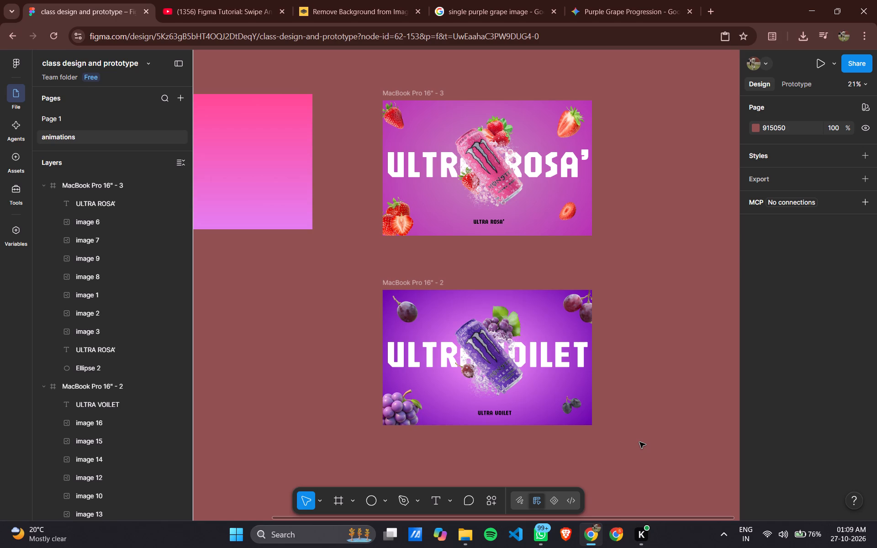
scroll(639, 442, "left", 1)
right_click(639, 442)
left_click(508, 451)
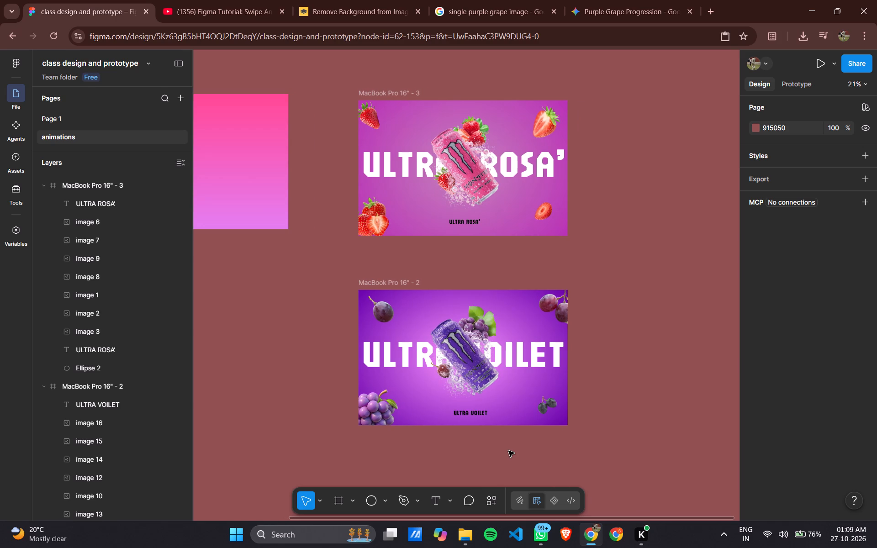
Reposition the small ULTRA VOILET caption slightly higher below the can, about midway between the two lower grape images.
scroll(508, 451, "up", 1)
left_click_drag(447, 436, 437, 438)
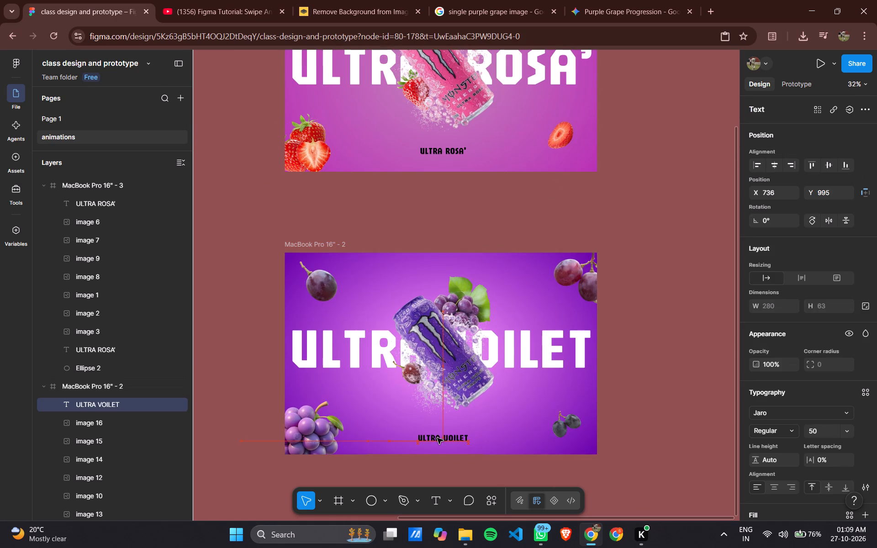
left_click_drag(437, 438, 445, 432)
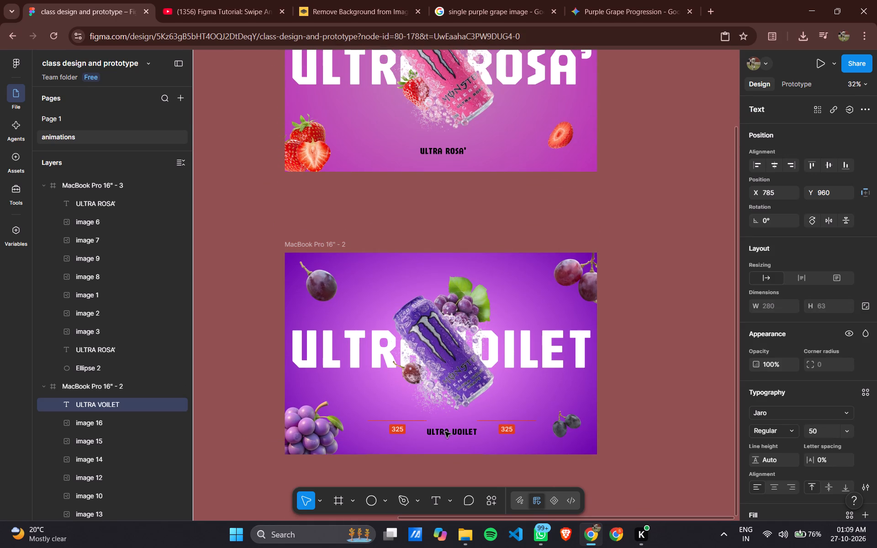
left_click_drag(445, 432, 440, 431)
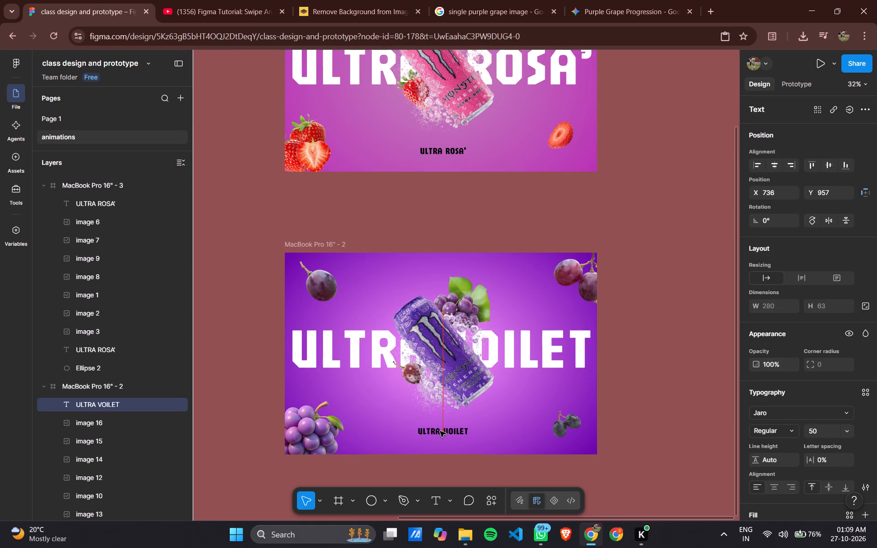
left_click_drag(440, 431, 440, 432)
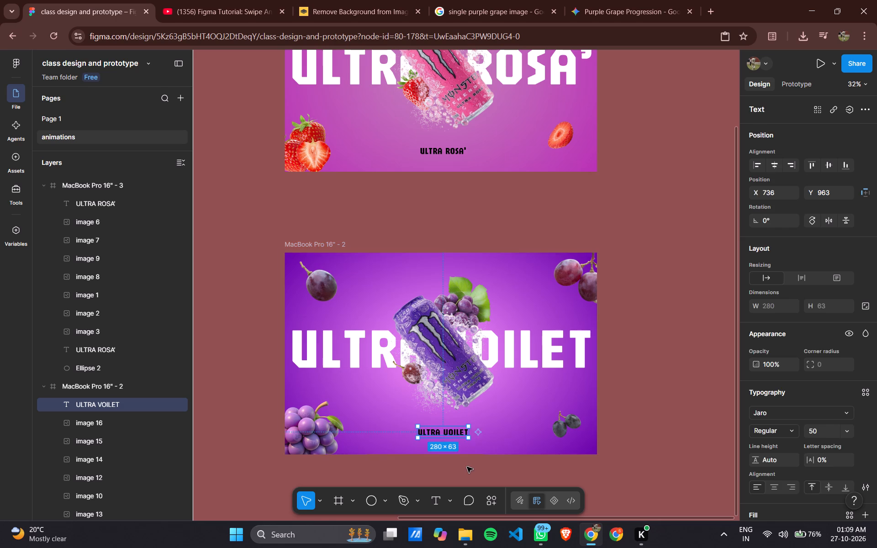
left_click(467, 467)
scroll(467, 467, "down", 1)
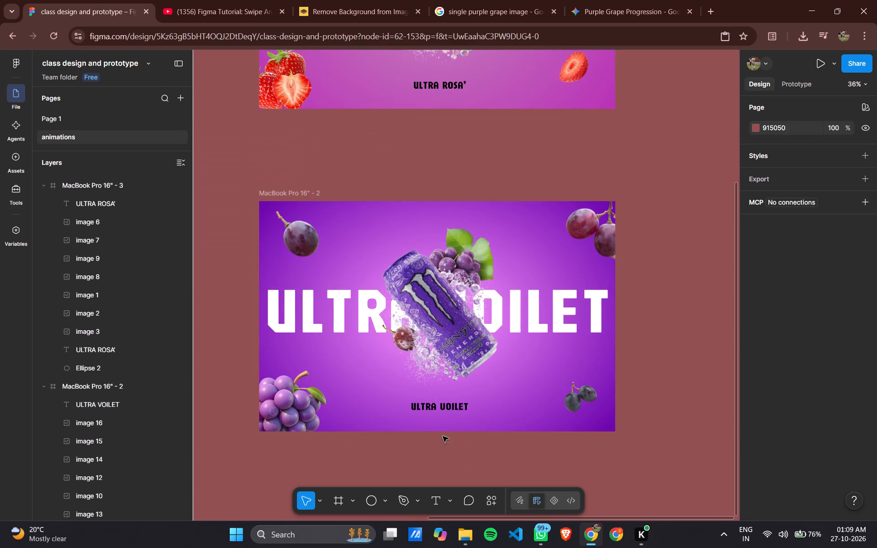
left_click_drag(432, 405, 439, 402)
left_click(493, 468)
Add a new MacBook Pro 16" frame and align it below the purple frame at about X 2134, Y 2765.
scroll(493, 468, "down", 1)
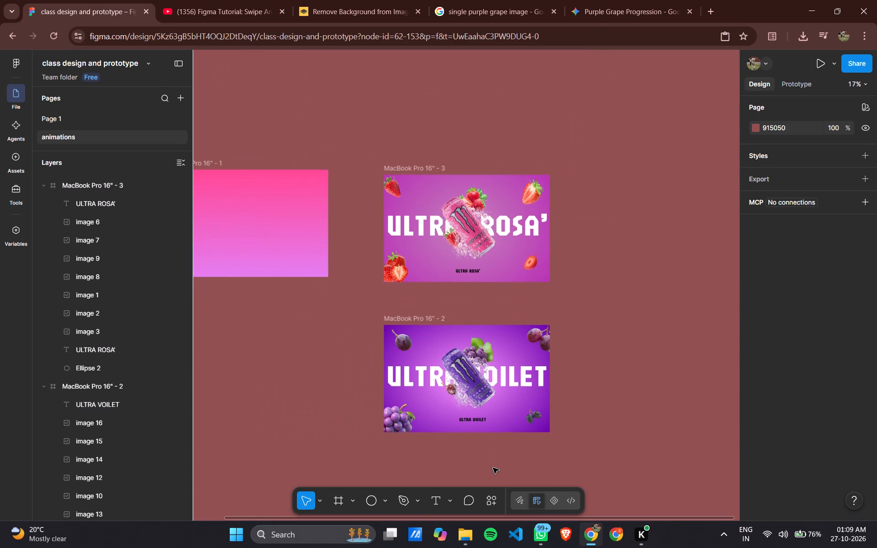
scroll(493, 468, "down", 1)
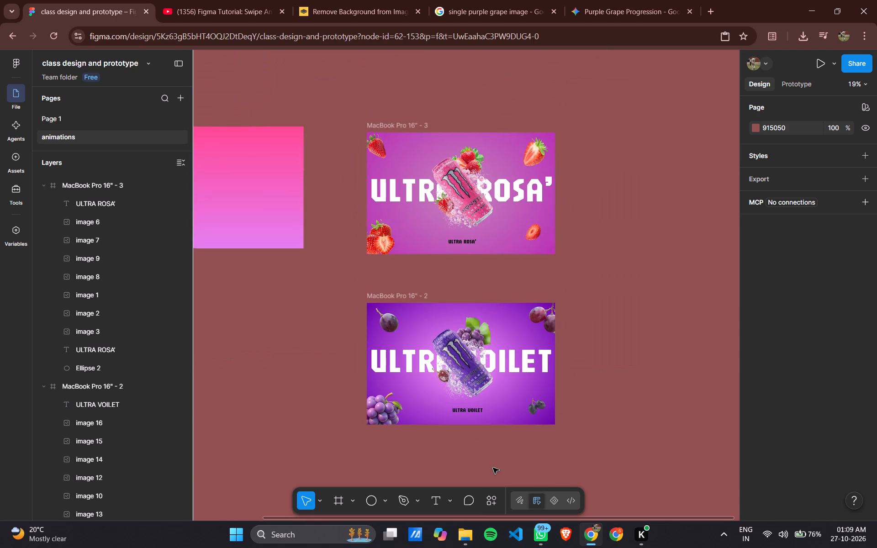
scroll(493, 468, "down", 3)
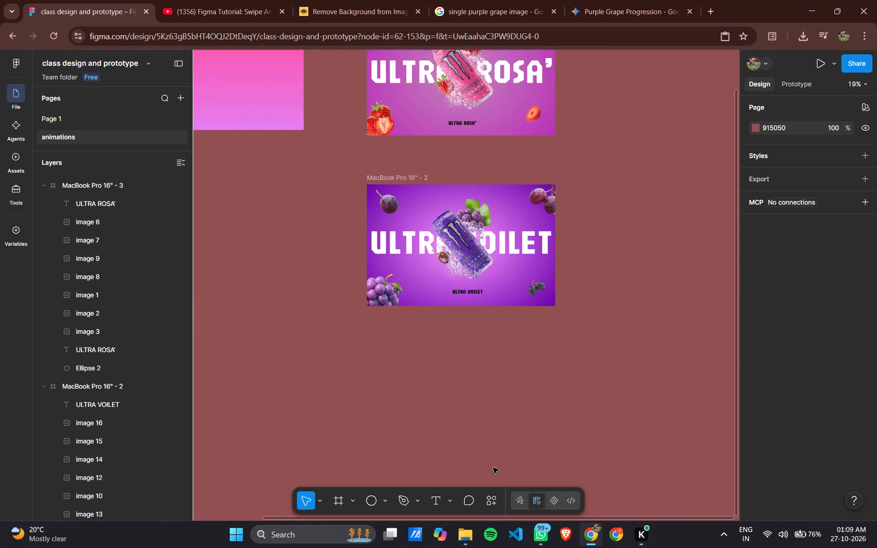
scroll(493, 468, "down", 1)
scroll(493, 468, "up", 1)
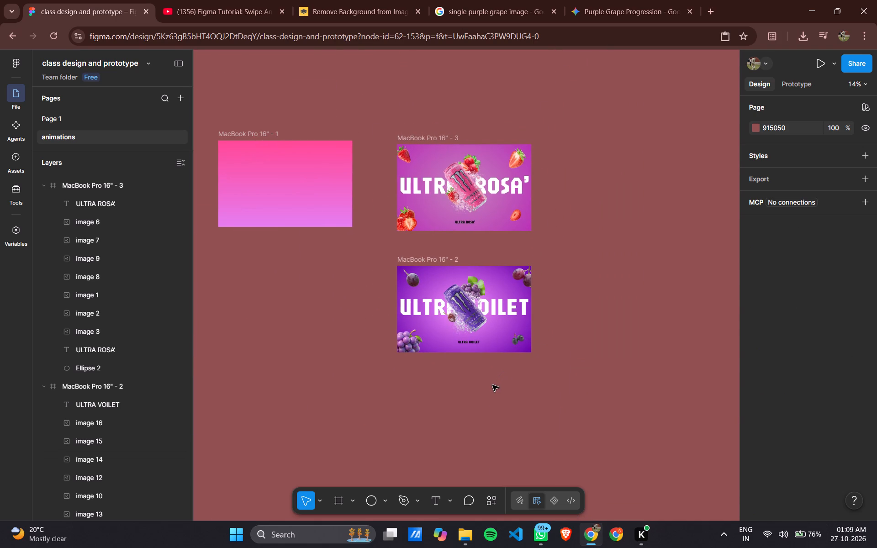
key("f")
left_click(821, 223)
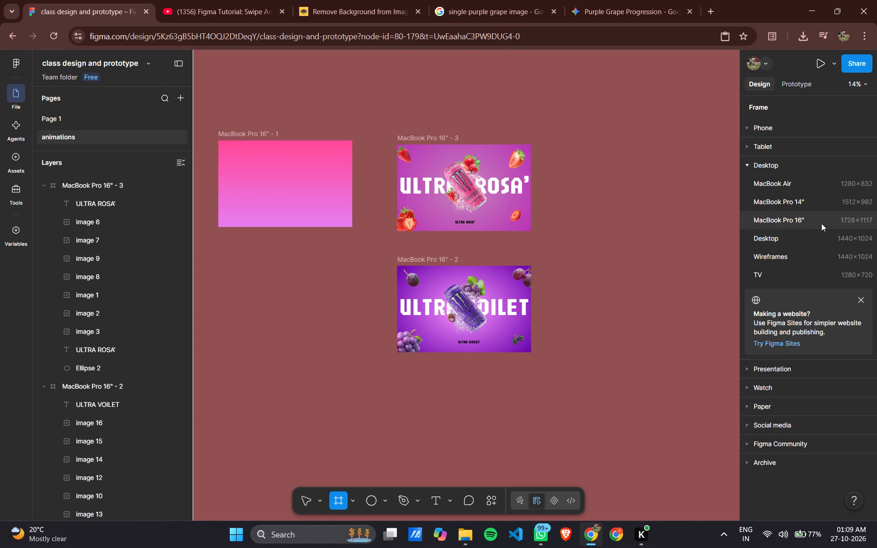
left_click_drag(596, 316, 459, 453)
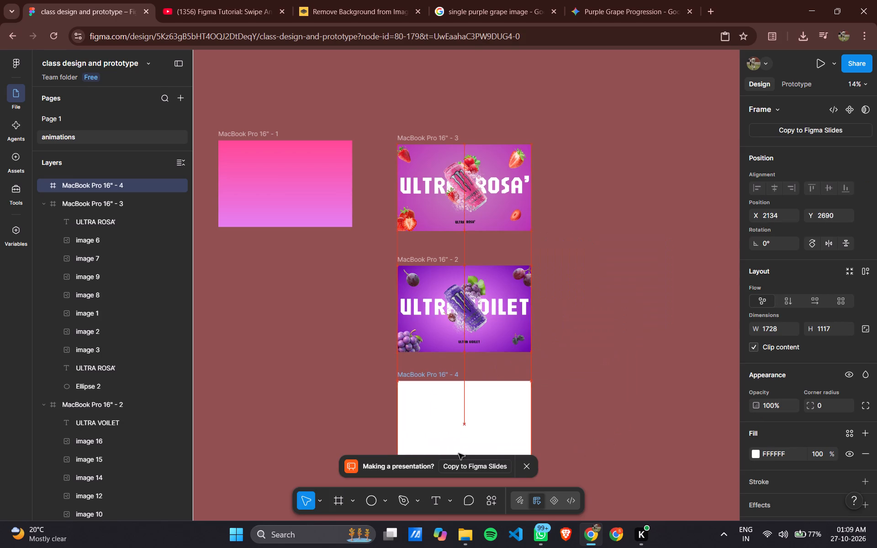
left_click_drag(459, 453, 460, 461)
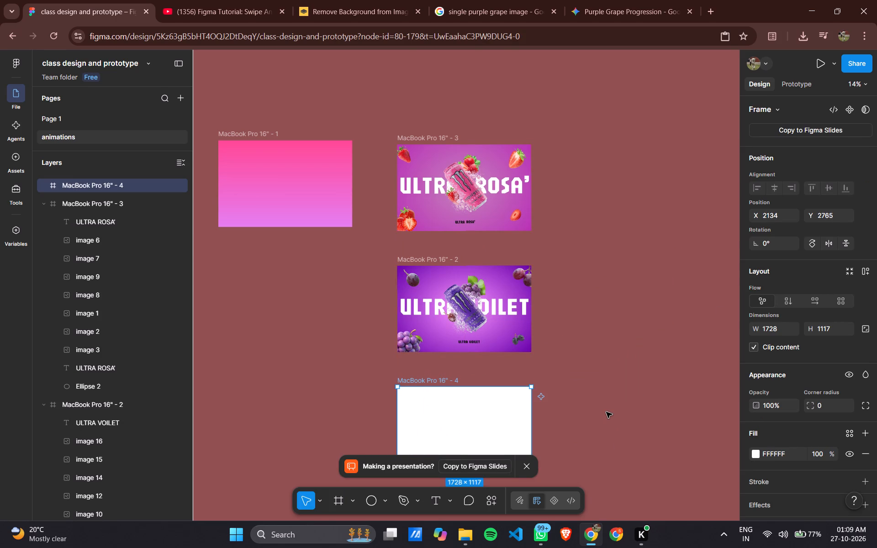
left_click(606, 412)
scroll(606, 412, "left", 1)
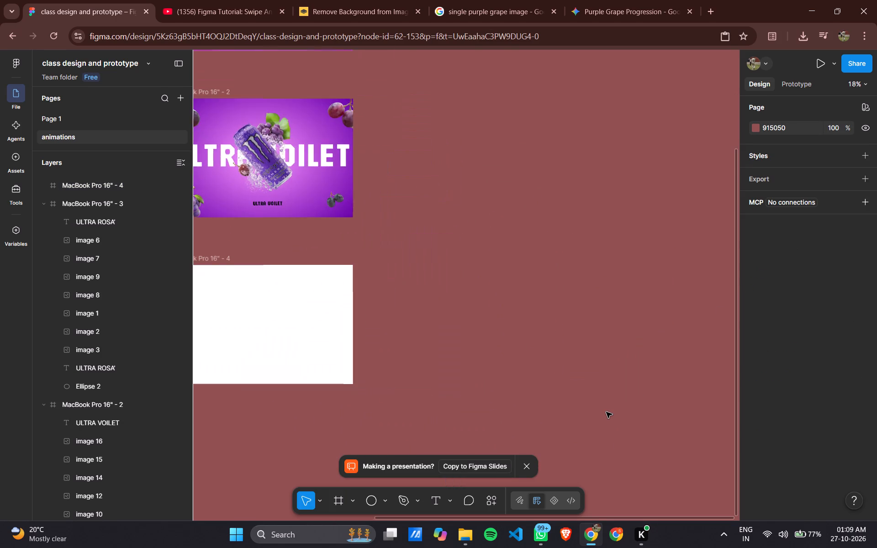
left_click(529, 459)
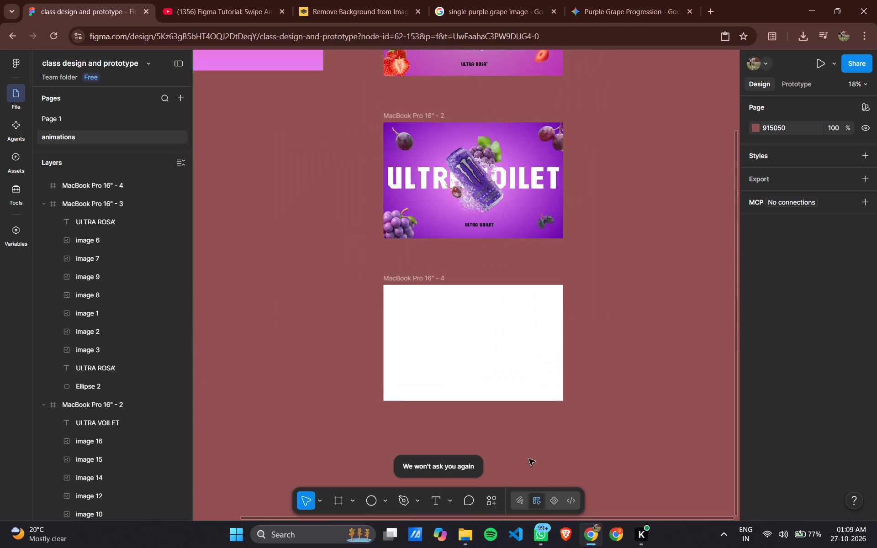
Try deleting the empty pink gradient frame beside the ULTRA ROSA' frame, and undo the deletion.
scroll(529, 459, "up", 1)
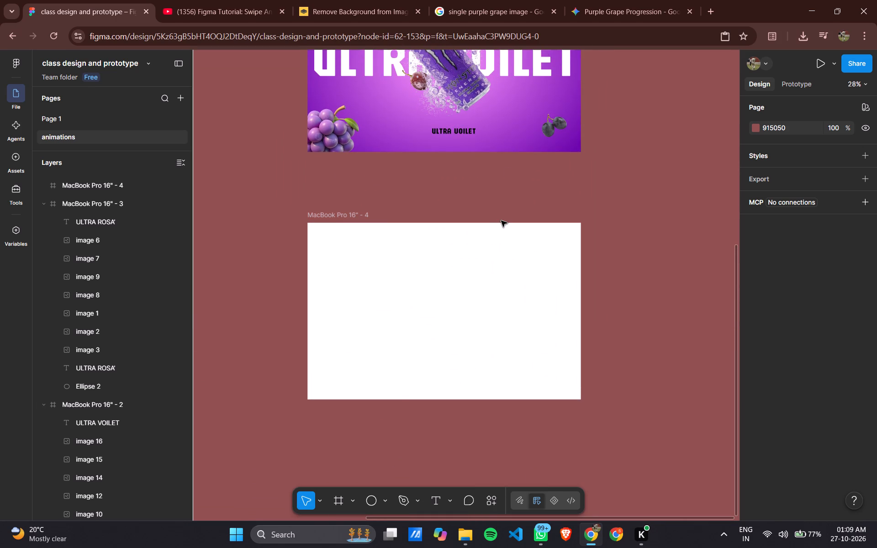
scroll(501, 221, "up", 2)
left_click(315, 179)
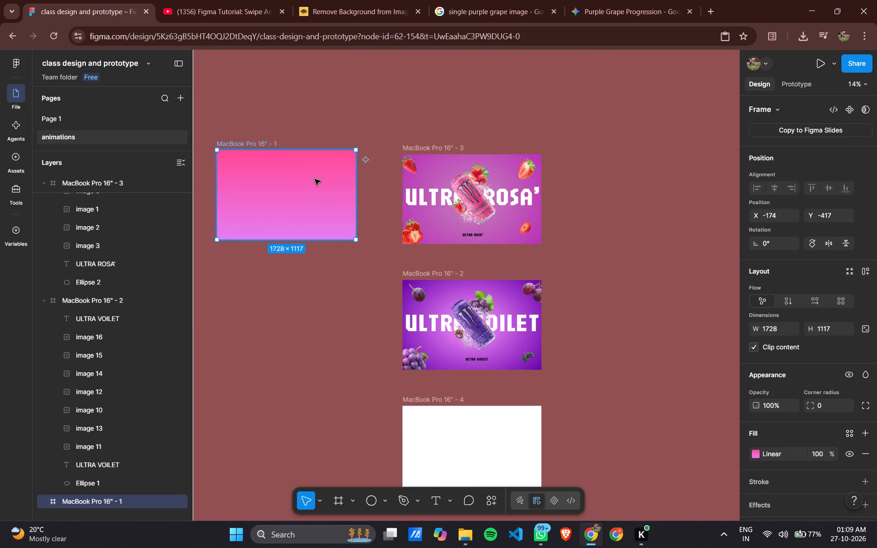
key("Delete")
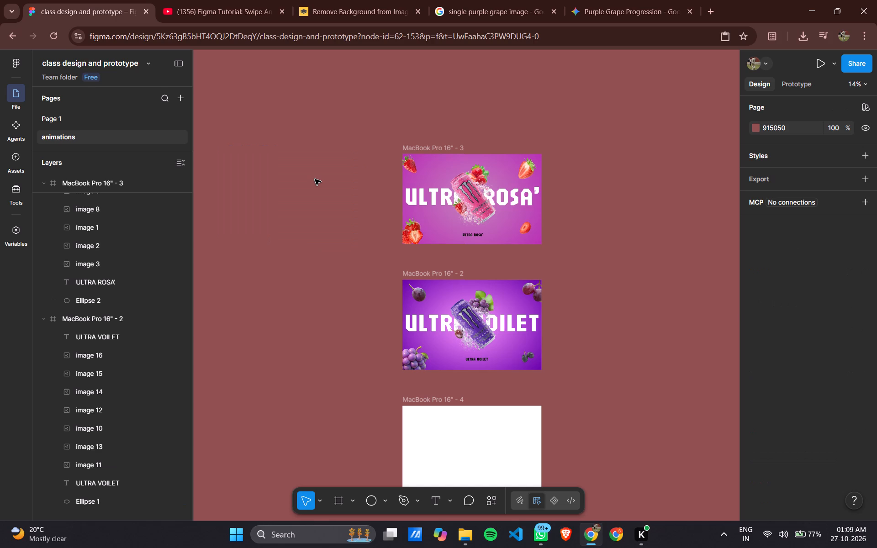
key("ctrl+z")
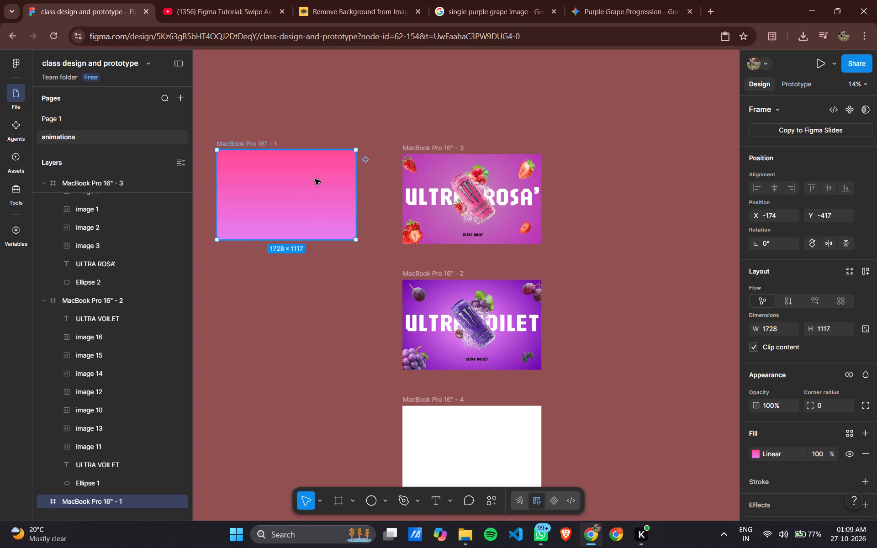
Draw an ellipse about 2486 × 1832 centred over the blank MacBook Pro 16" - 4 frame, extending past all its edges.
left_click(621, 308)
scroll(621, 308, "down", 1)
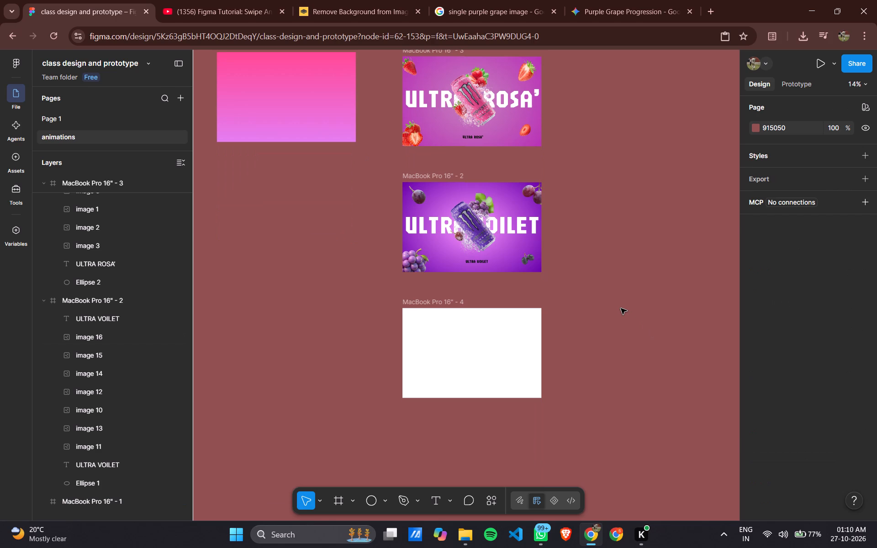
left_click(446, 378)
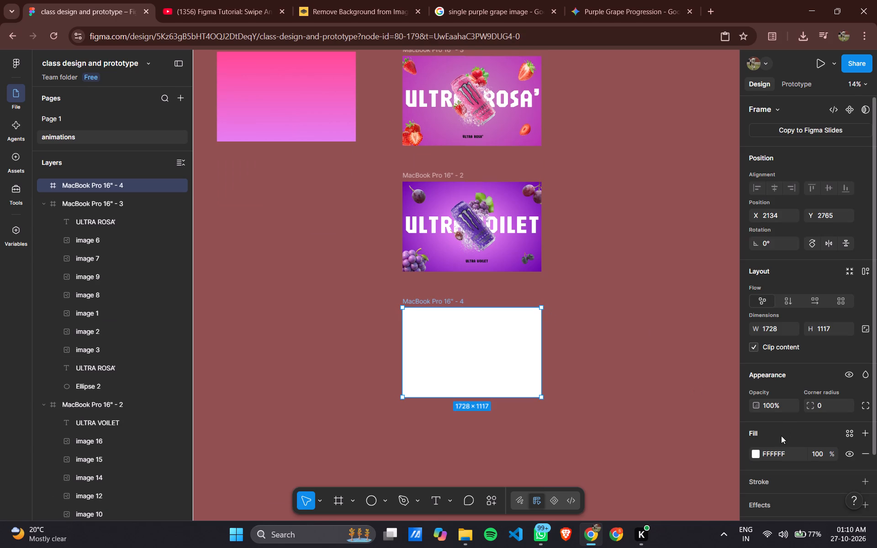
scroll(763, 437, "down", 1)
scroll(763, 437, "left", 1)
left_click(632, 430)
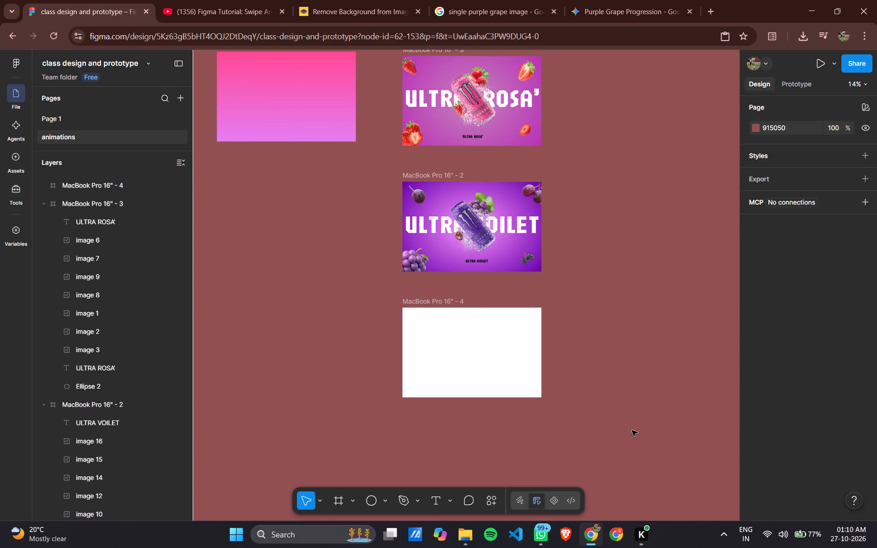
left_click(370, 505)
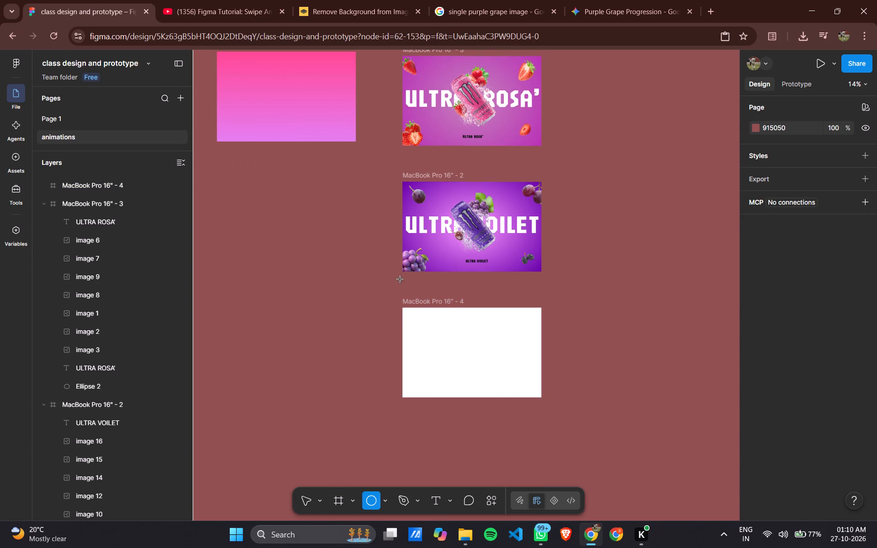
left_click_drag(382, 290, 570, 388)
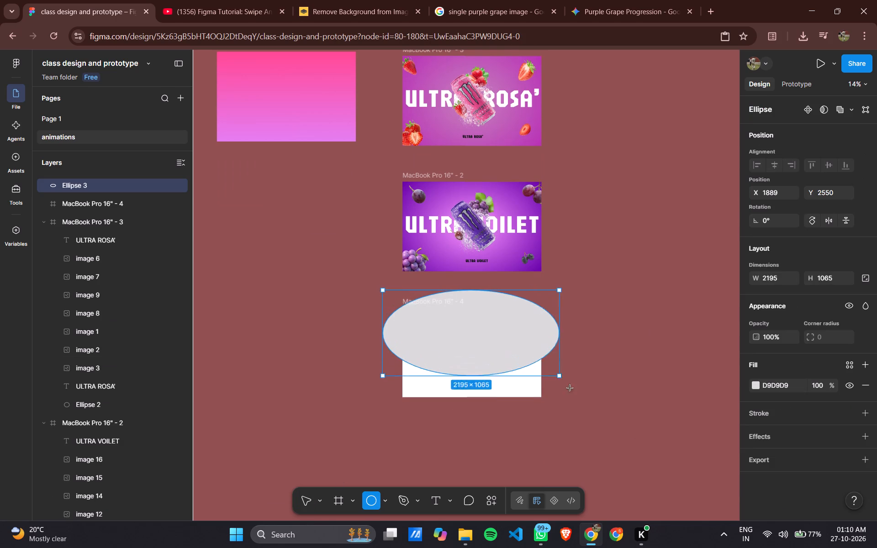
left_click_drag(570, 388, 582, 437)
left_click_drag(475, 376, 464, 363)
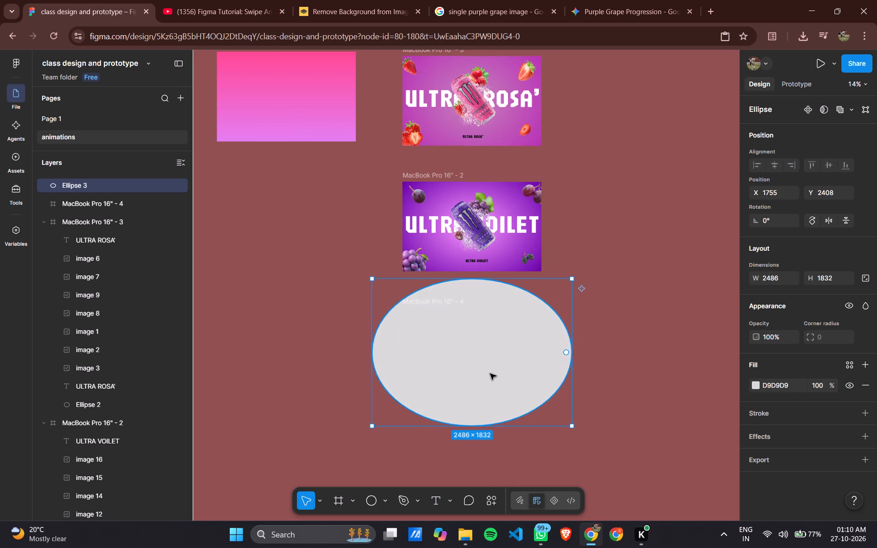
left_click(490, 374)
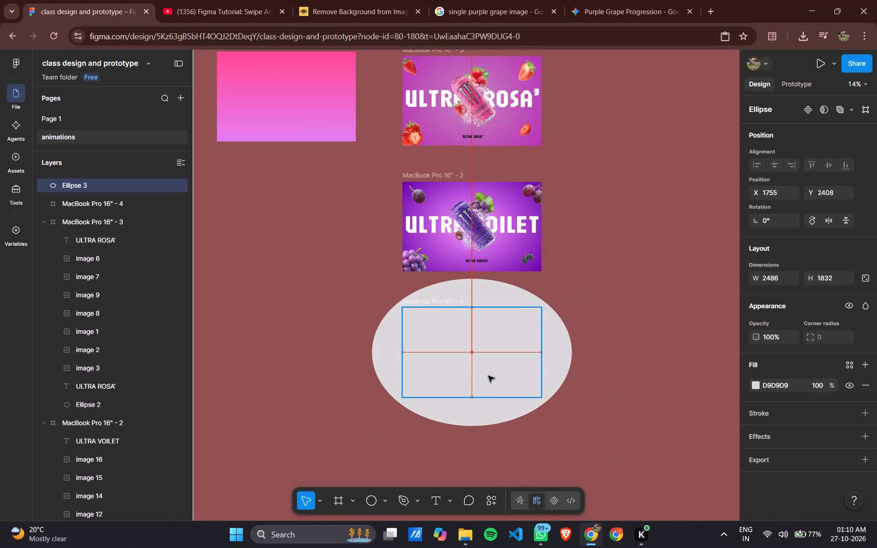
left_click(667, 387)
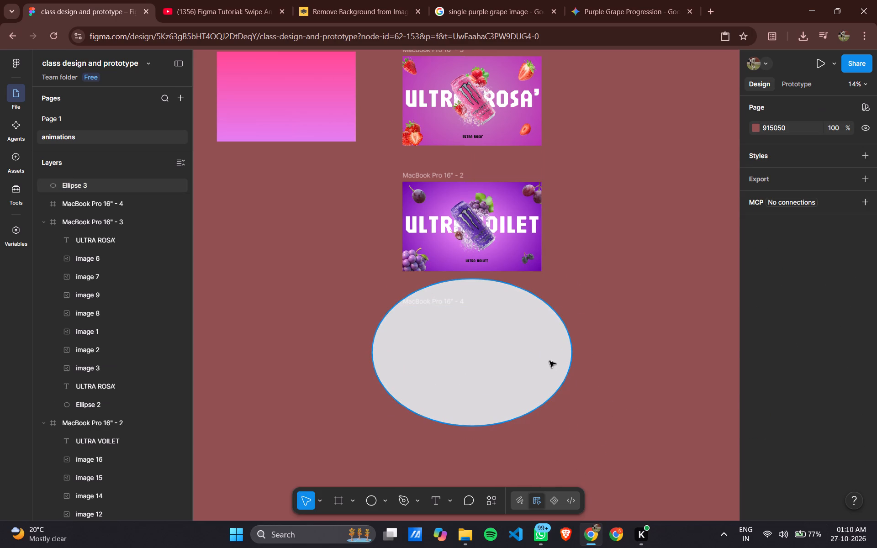
Move the grey ellipse directly below the MacBook Pro 16" - 4 frame in the layer order, outside any frame.
left_click_drag(123, 182, 117, 247)
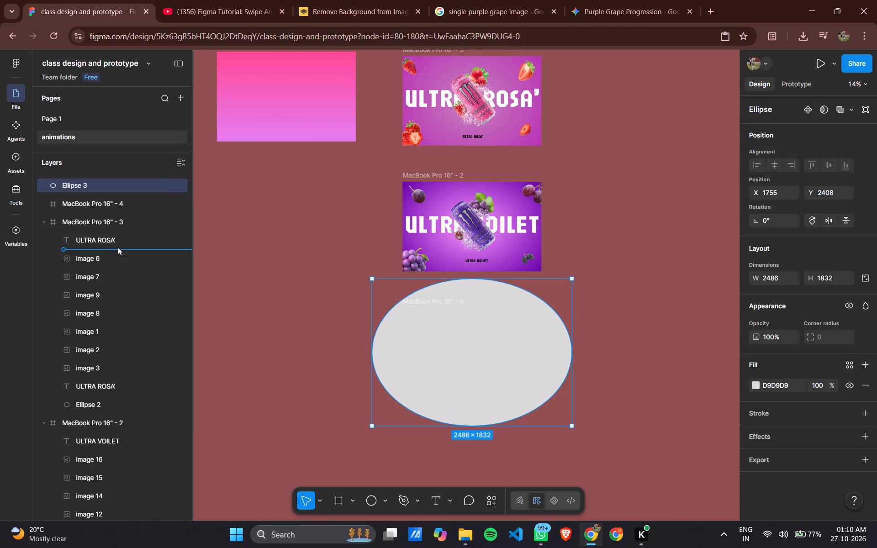
left_click_drag(117, 247, 121, 215)
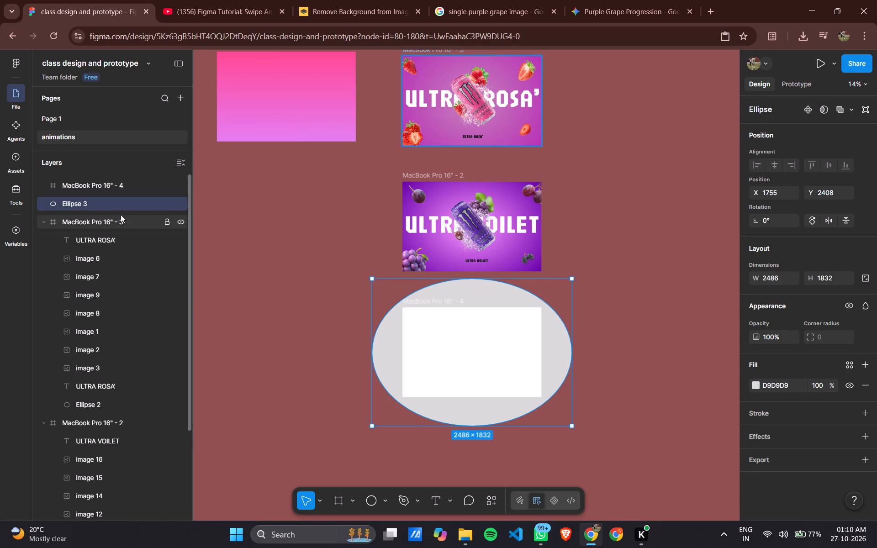
left_click(617, 302)
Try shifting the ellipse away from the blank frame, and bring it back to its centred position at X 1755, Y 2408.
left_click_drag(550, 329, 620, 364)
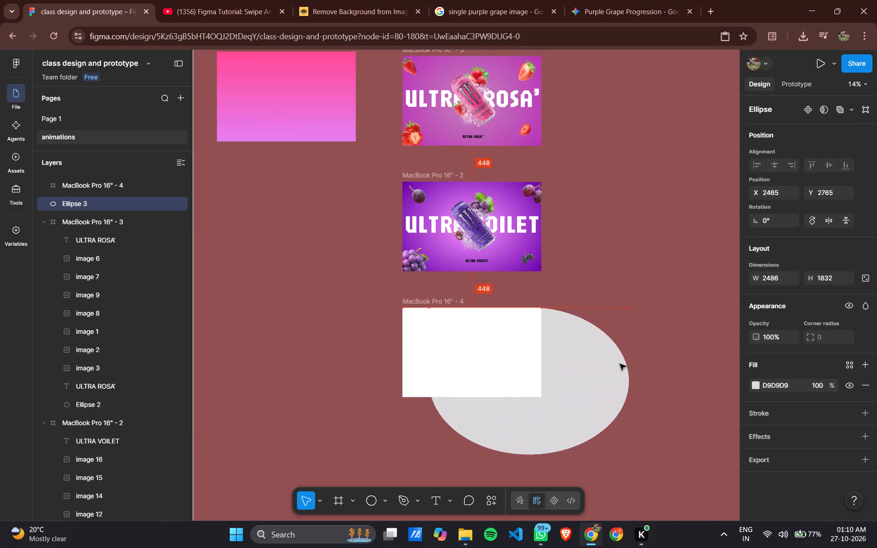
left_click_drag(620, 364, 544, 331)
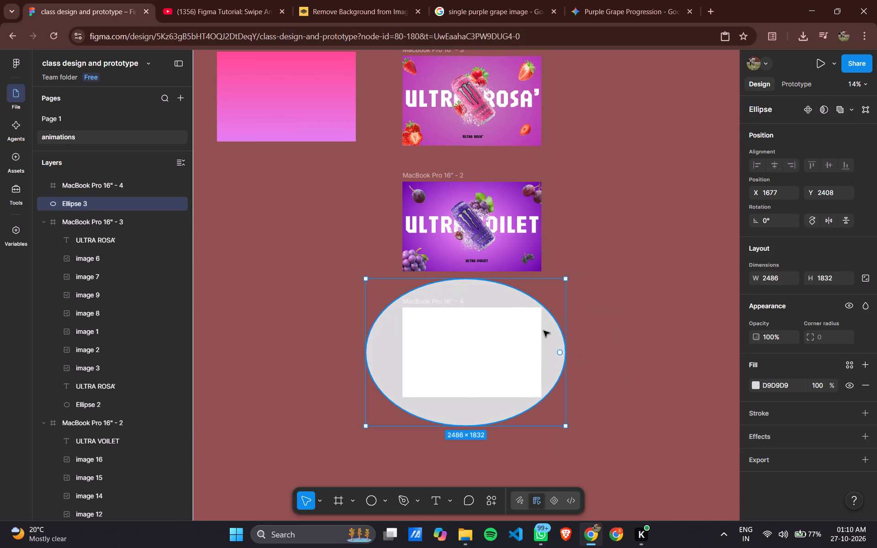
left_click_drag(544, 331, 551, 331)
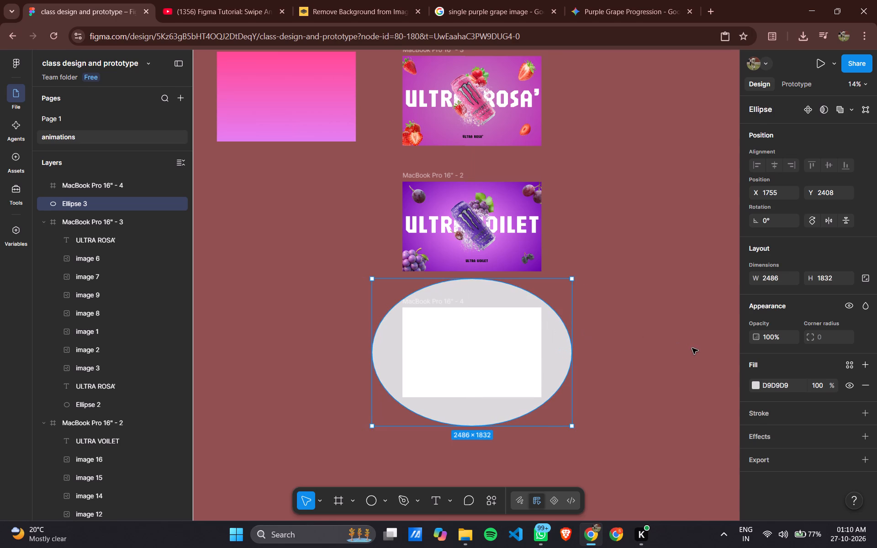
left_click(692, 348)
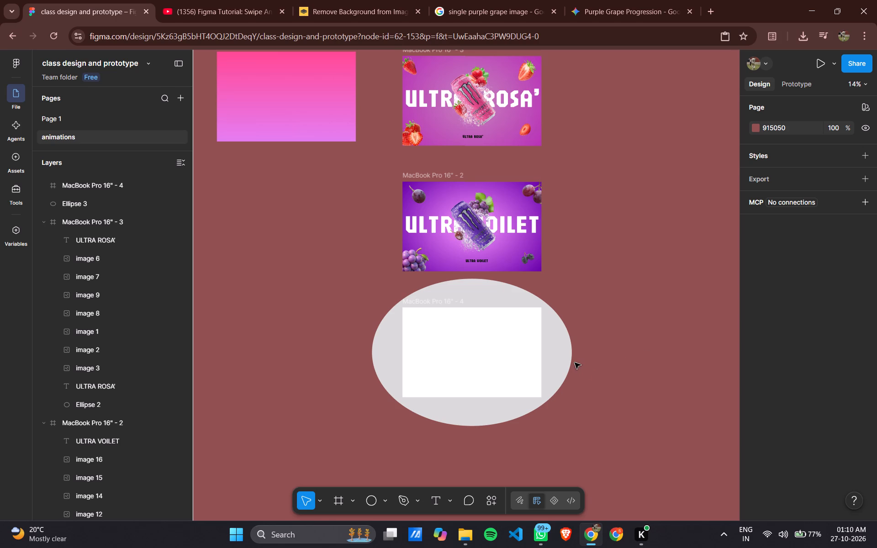
Change the ellipse's solid fill to a radial gradient.
left_click(548, 344)
left_click(754, 389)
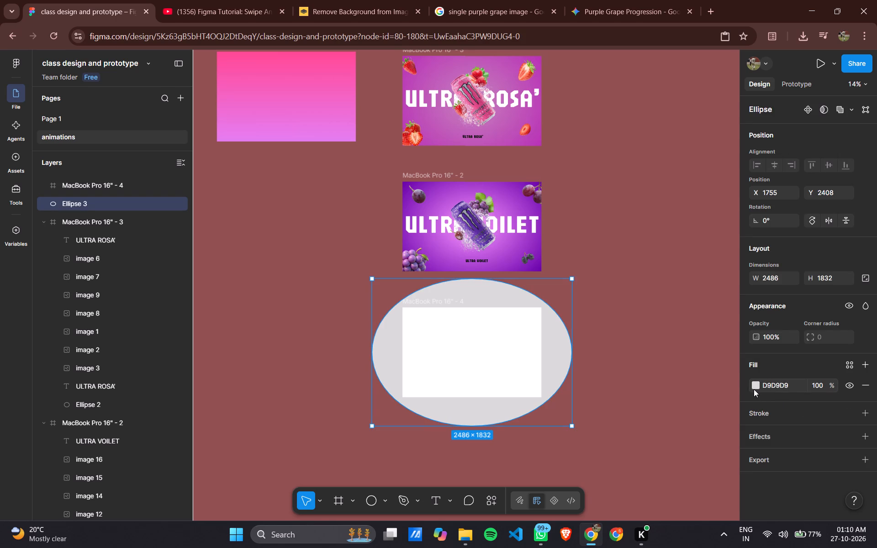
left_click(754, 386)
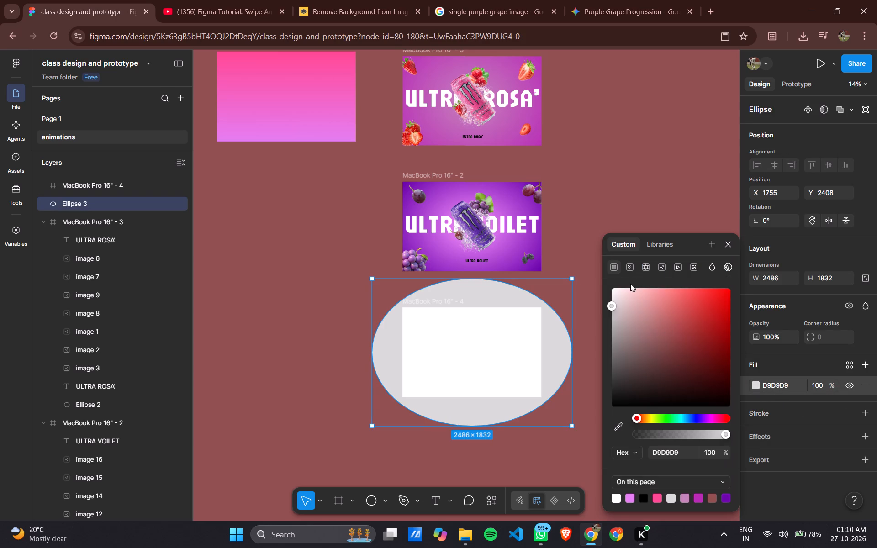
left_click(623, 264)
left_click(643, 298)
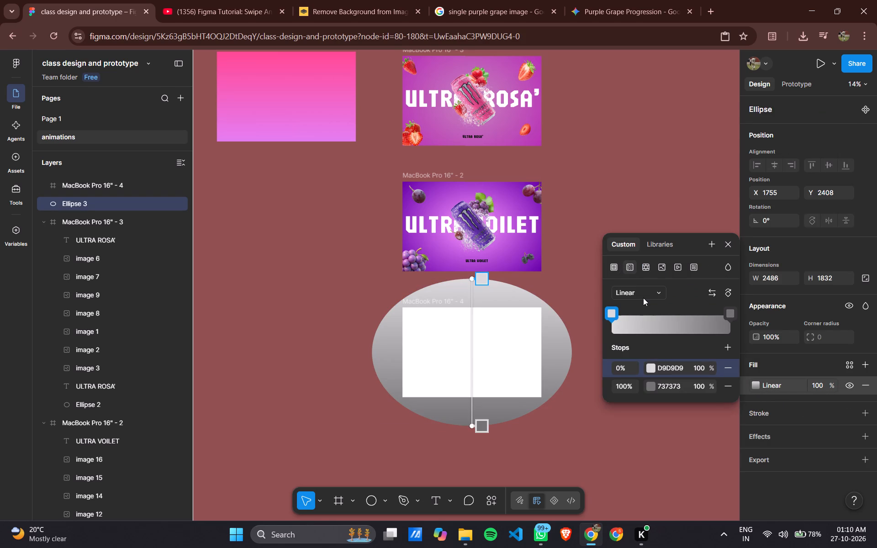
left_click(644, 313)
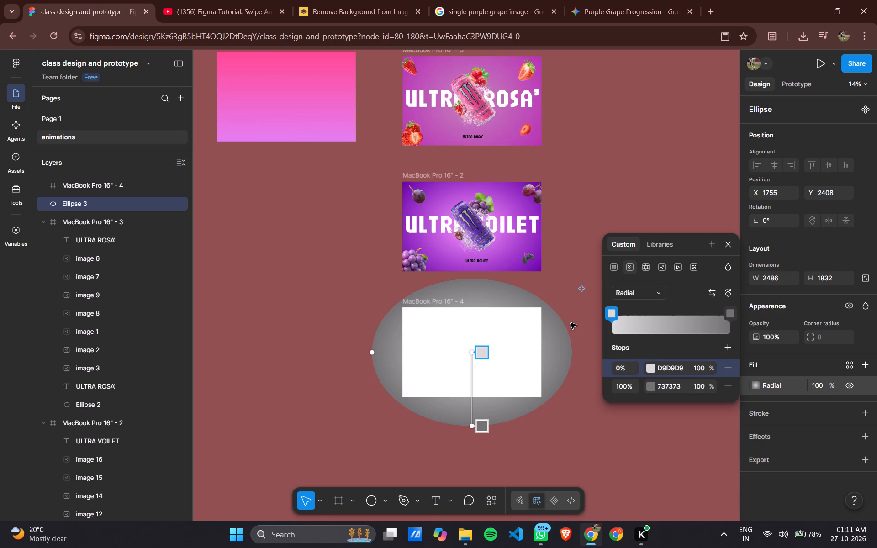
Move the ellipse out from behind the blank frame to the empty canvas beside it, at about X 4333, Y 2317.
left_click_drag(551, 344, 566, 337)
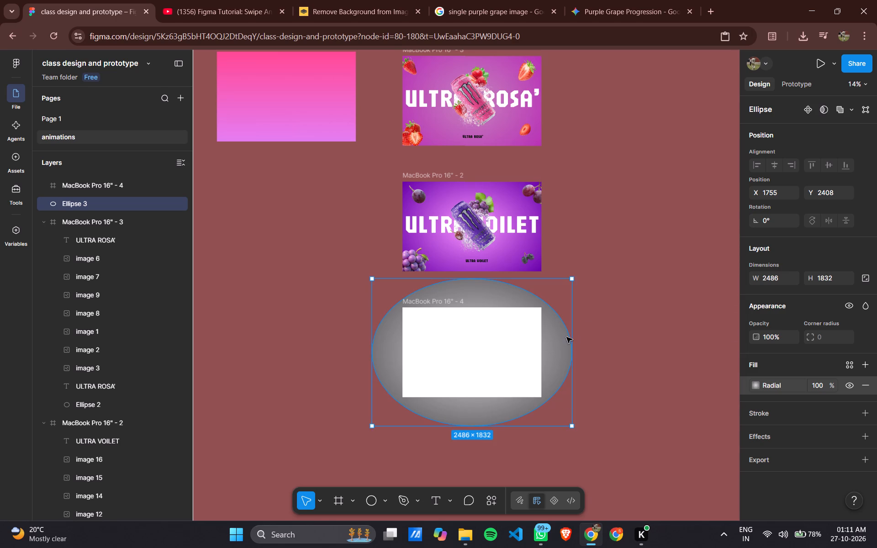
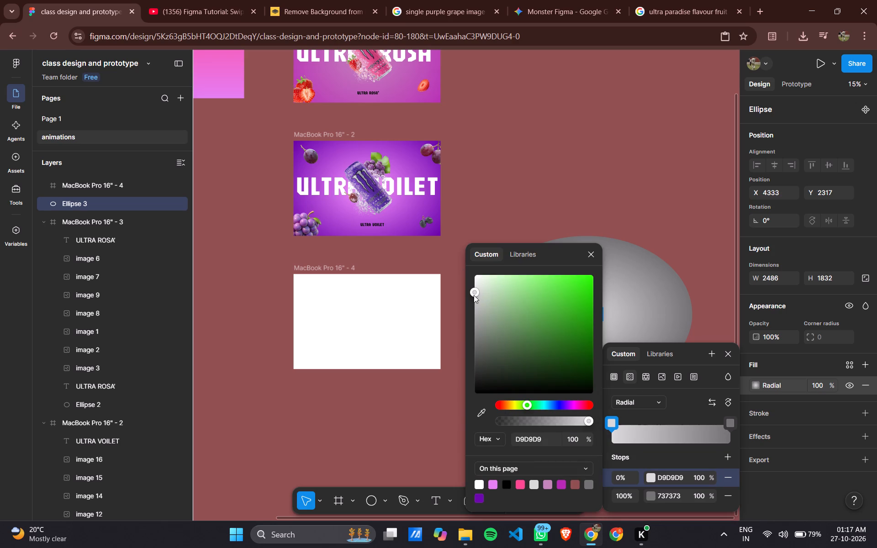
left_click_drag(474, 294, 562, 286)
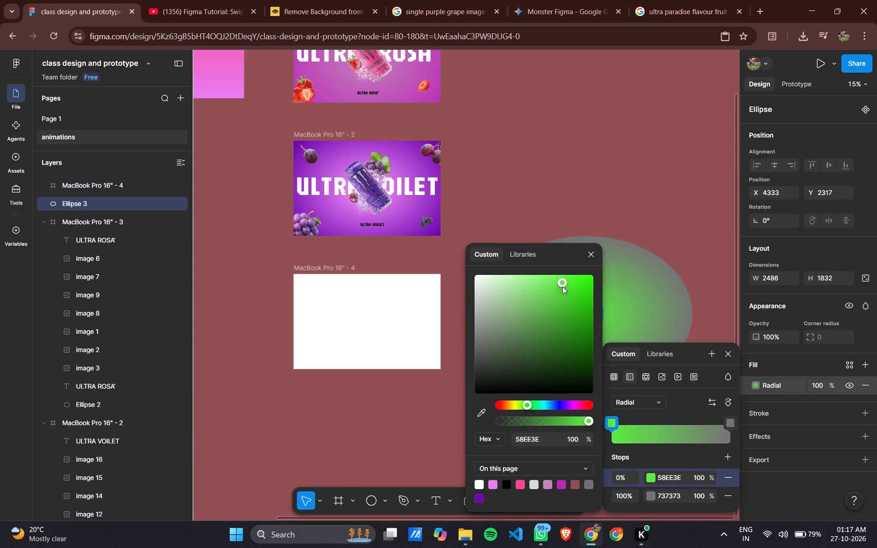
left_click_drag(562, 286, 537, 294)
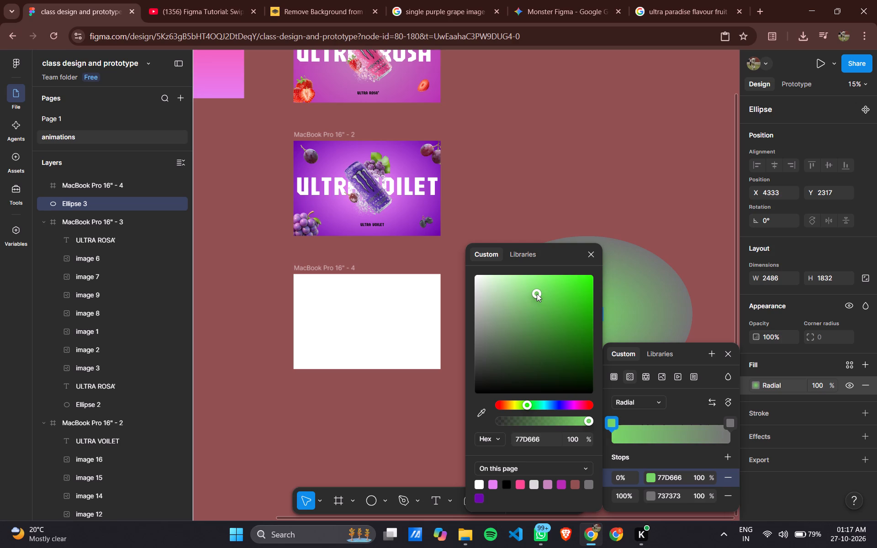
left_click_drag(537, 294, 568, 353)
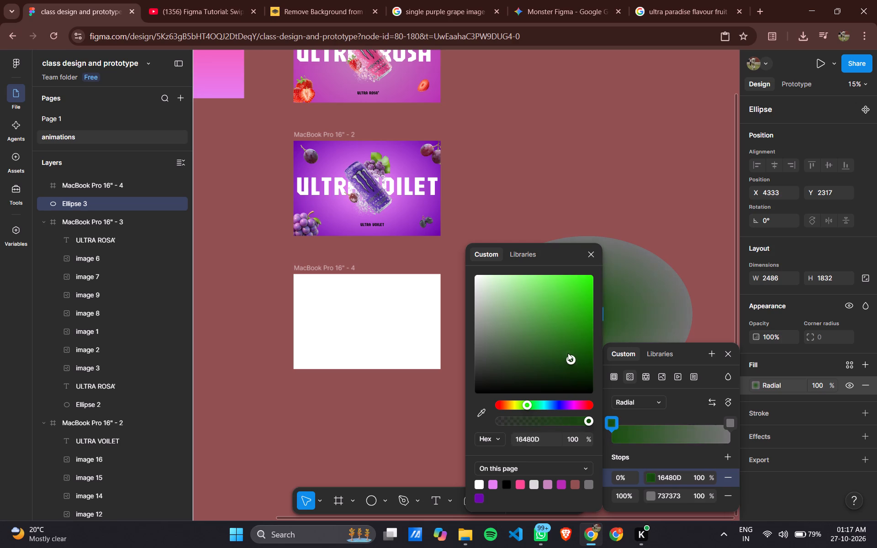
left_click_drag(568, 353, 527, 281)
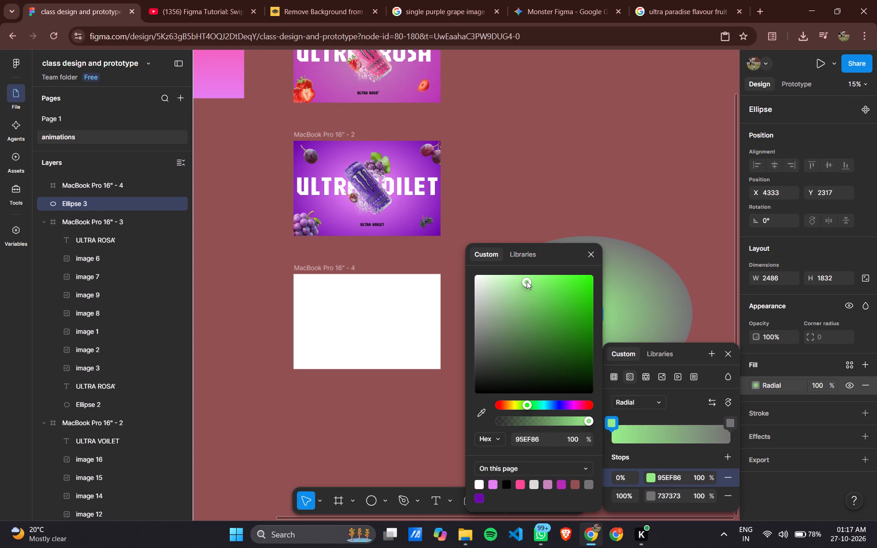
left_click_drag(527, 281, 528, 288)
Set the 100% stop of the ellipse's radial gradient to dark green 1B8A23.
left_click(731, 419)
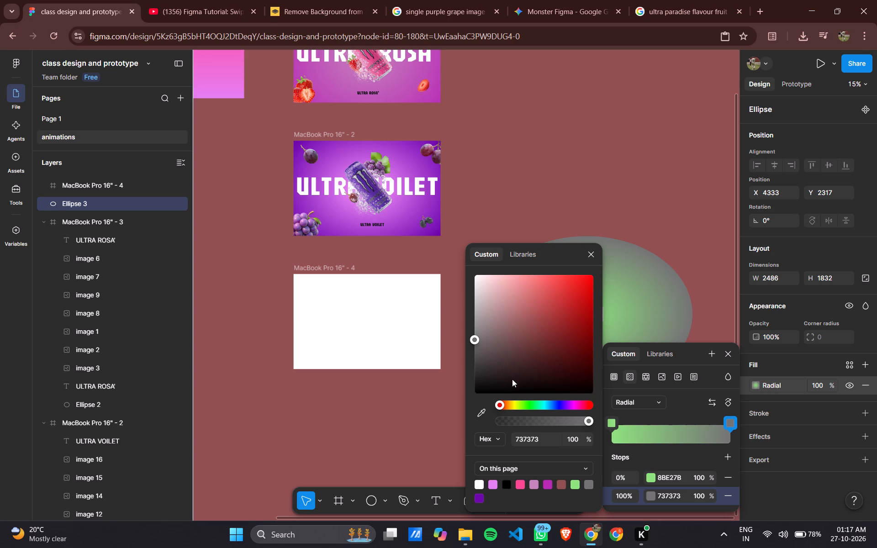
left_click(503, 404)
left_click_drag(503, 404, 530, 404)
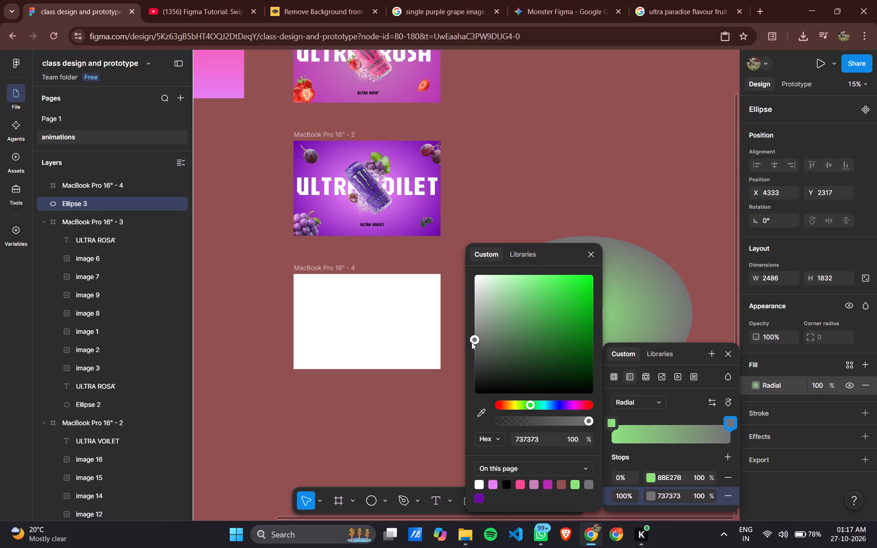
left_click_drag(471, 342, 547, 342)
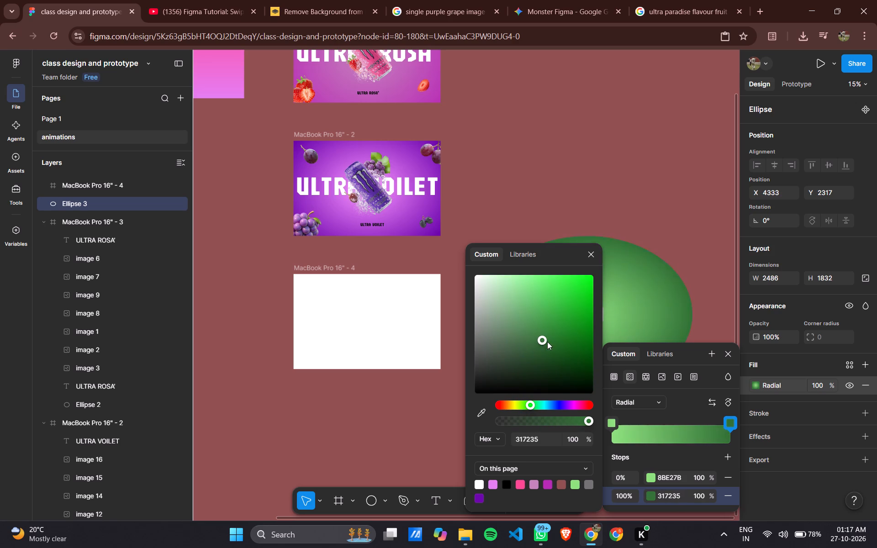
left_click_drag(547, 342, 570, 329)
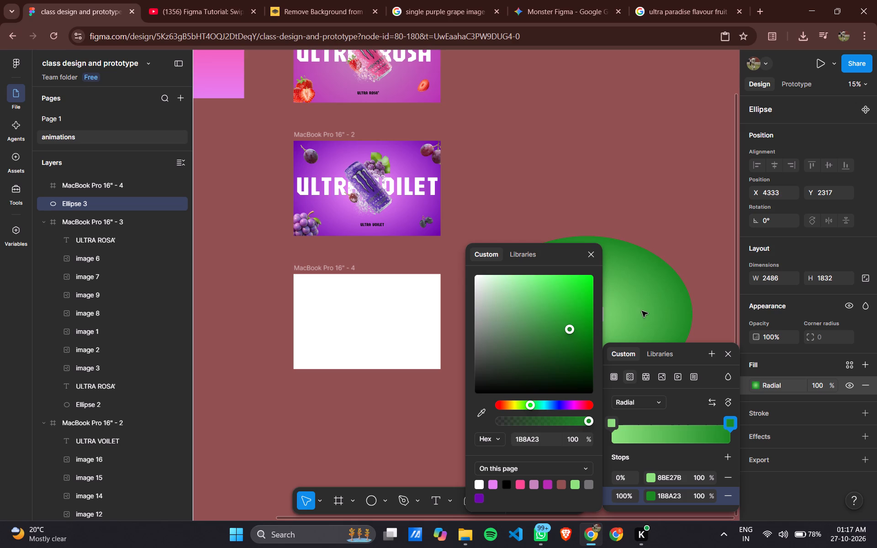
left_click(716, 270)
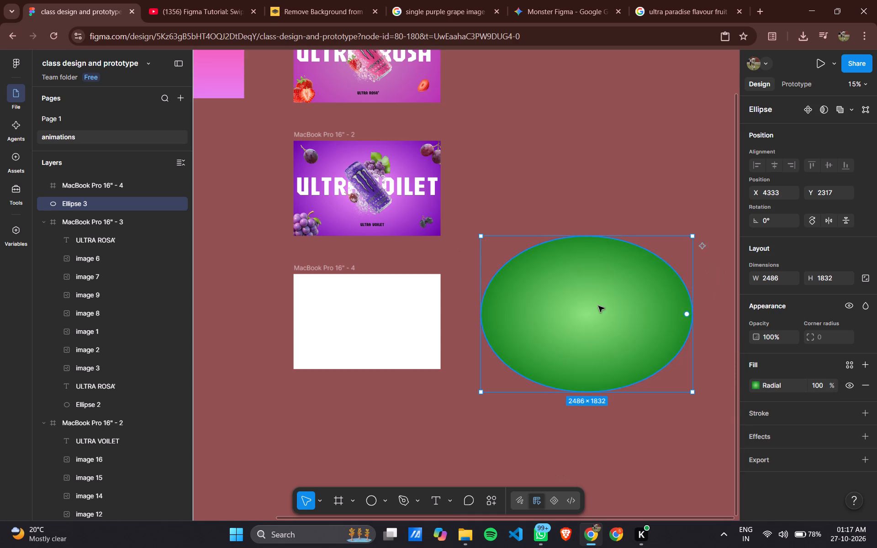
Move the green gradient ellipse into the empty MacBook Pro 16" - 4 frame, roughly centred so it covers the whole frame.
left_click_drag(598, 306, 381, 310)
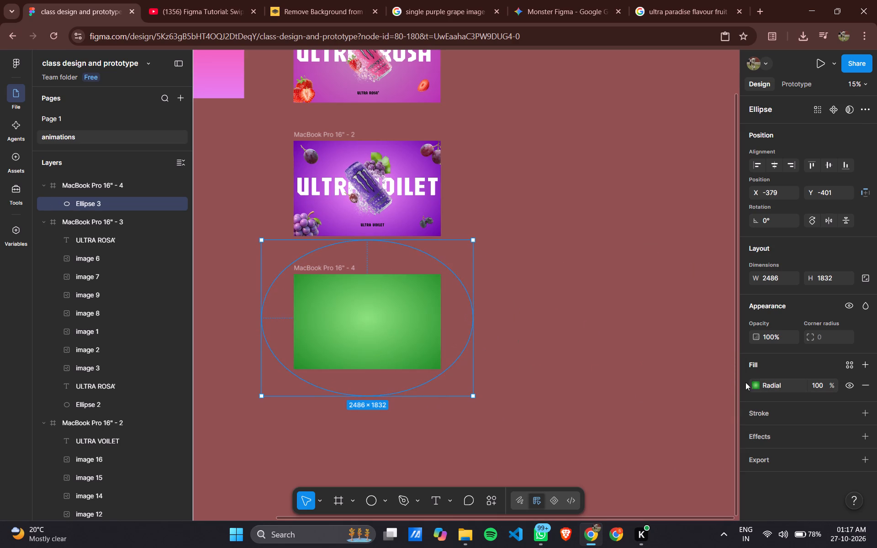
Change the 0% stop of the ellipse's radial gradient to the softer green 8FCD84.
left_click(754, 382)
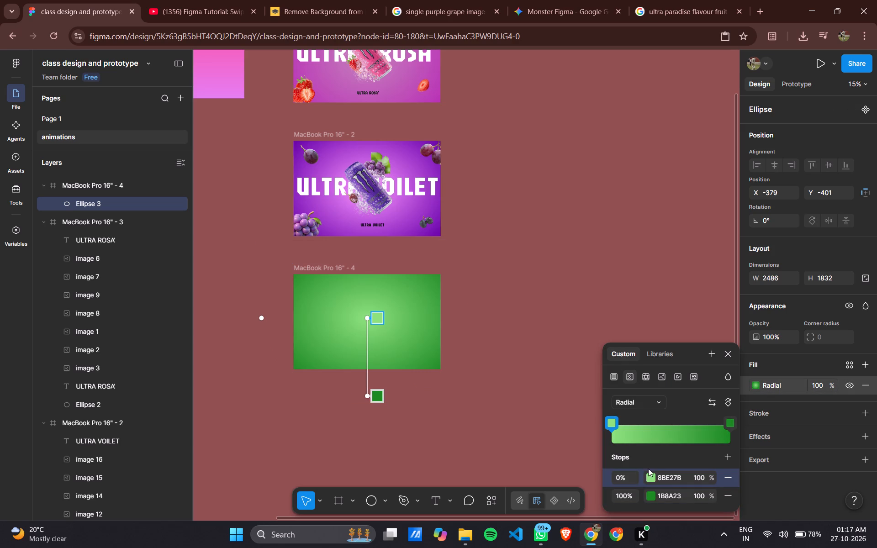
left_click(651, 474)
left_click_drag(526, 285, 507, 300)
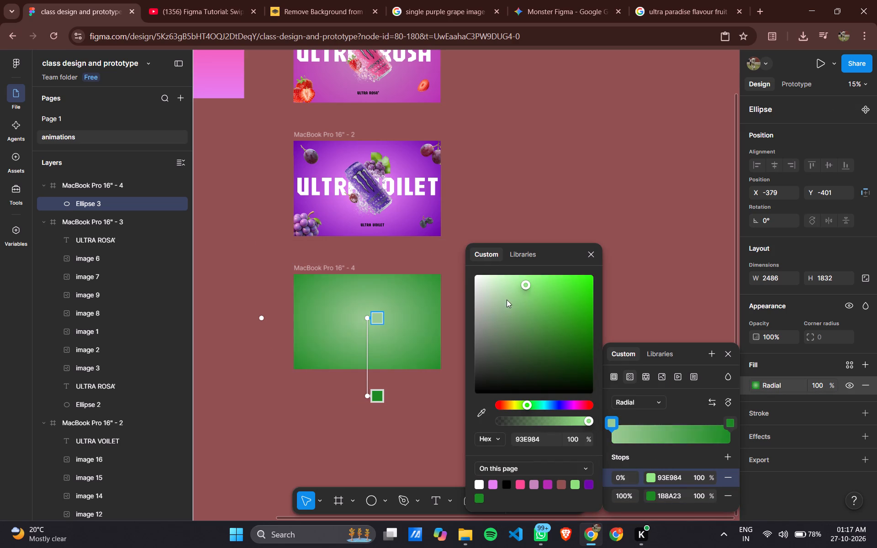
left_click_drag(507, 300, 518, 315)
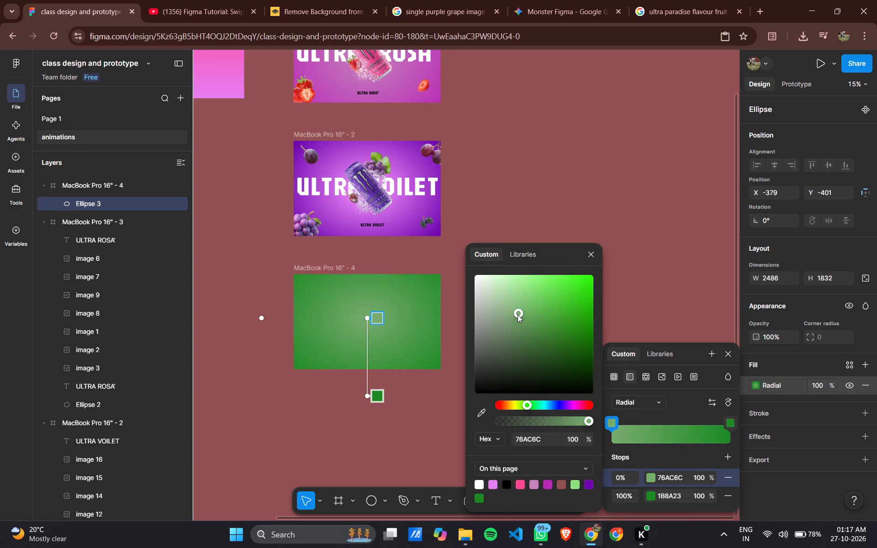
left_click_drag(518, 315, 512, 294)
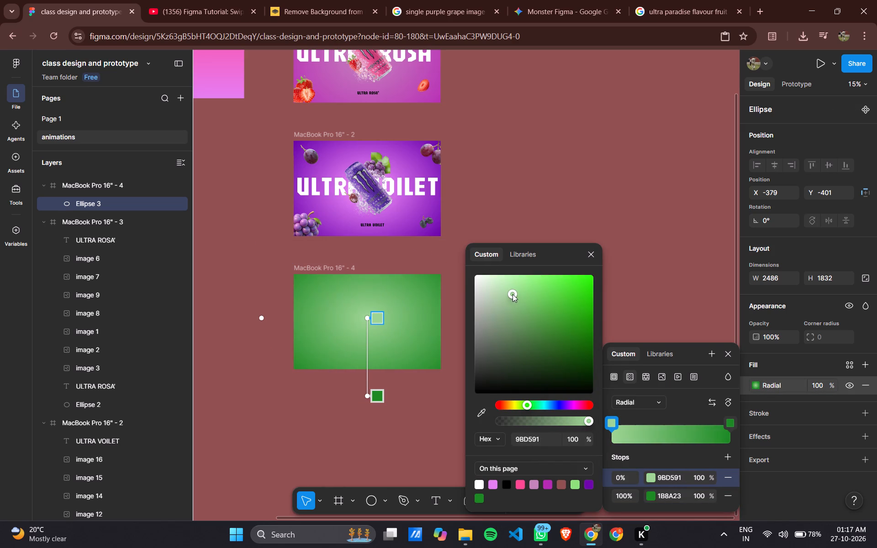
left_click_drag(512, 294, 514, 296)
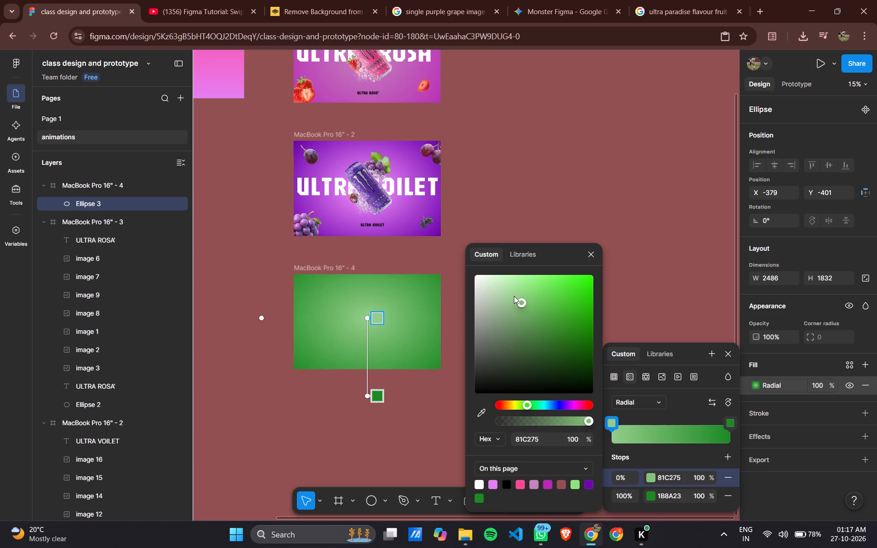
left_click_drag(514, 296, 517, 298)
left_click(675, 264)
scroll(675, 264, "right", 1)
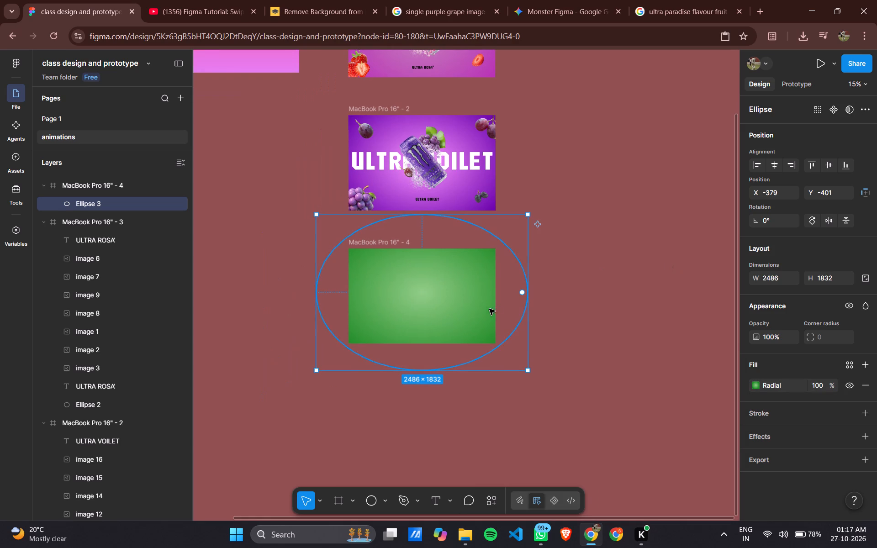
left_click(755, 388)
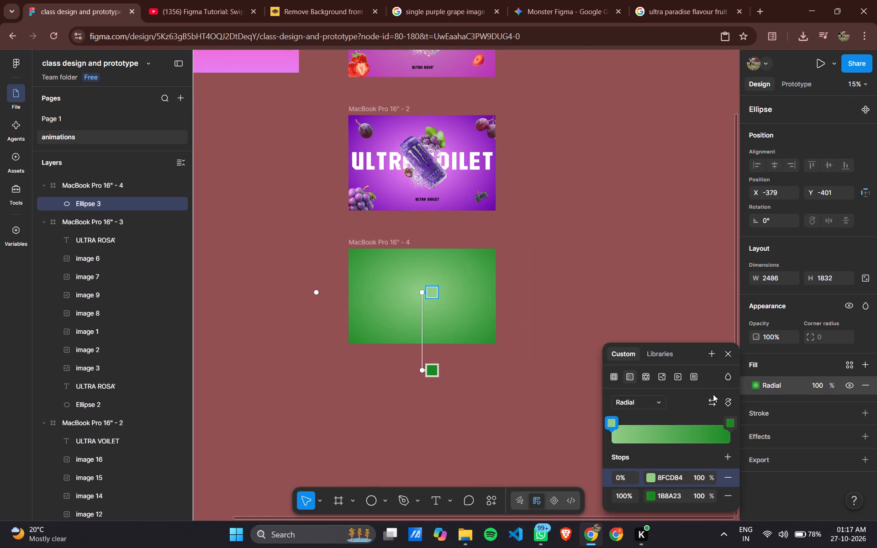
left_click(648, 478)
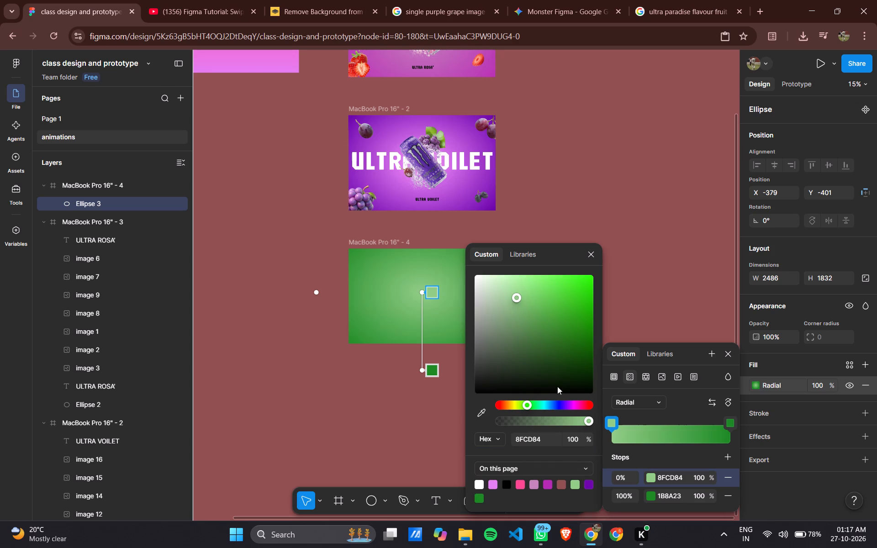
left_click_drag(433, 294, 435, 318)
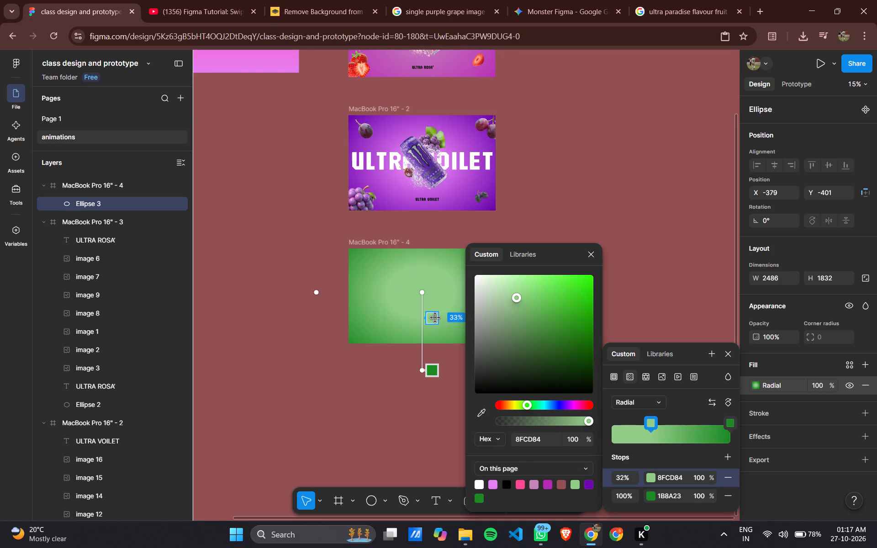
left_click_drag(435, 318, 433, 300)
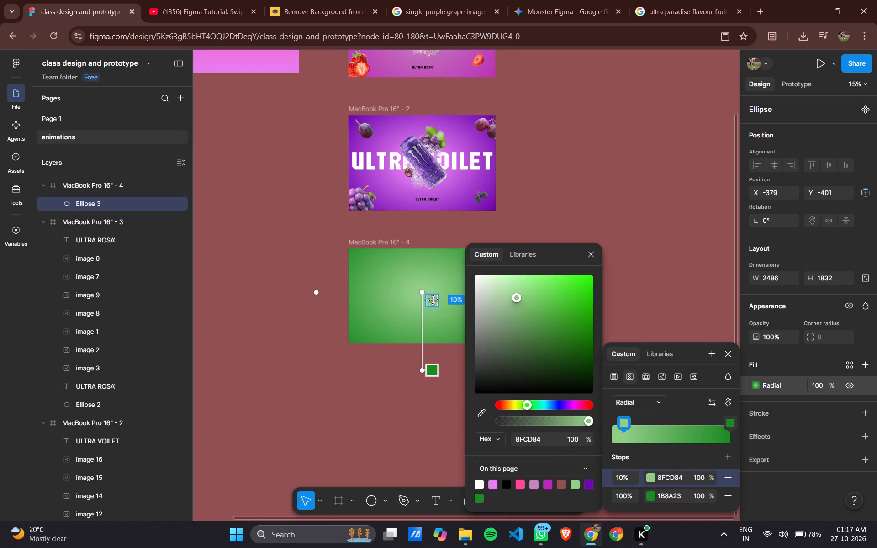
left_click_drag(433, 300, 434, 303)
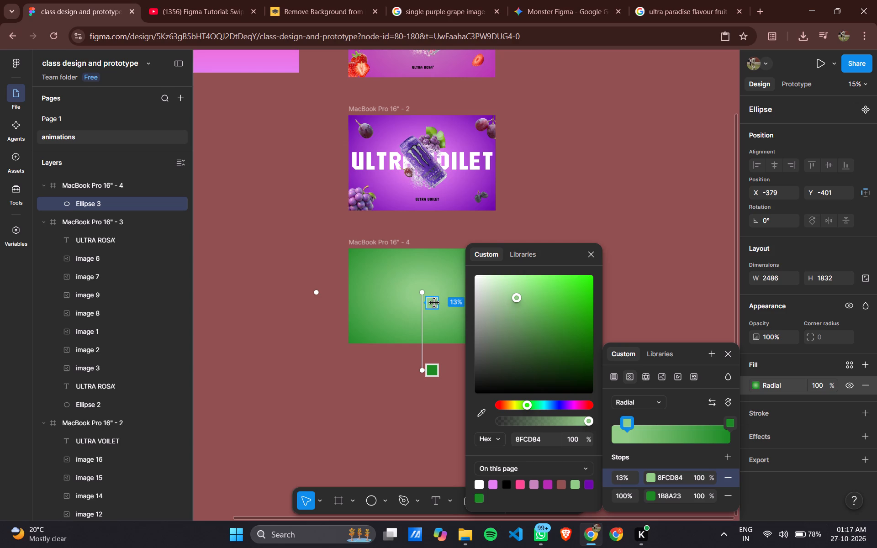
left_click_drag(434, 303, 437, 315)
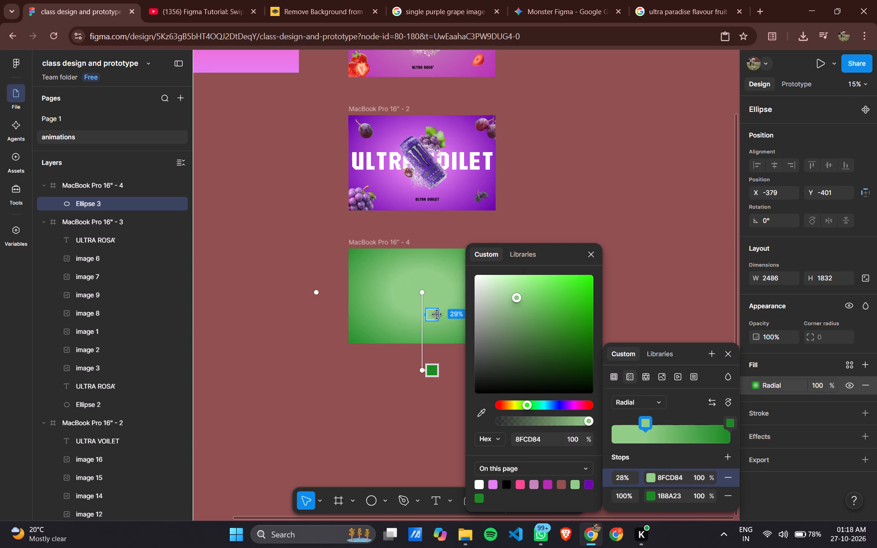
left_click_drag(437, 315, 436, 310)
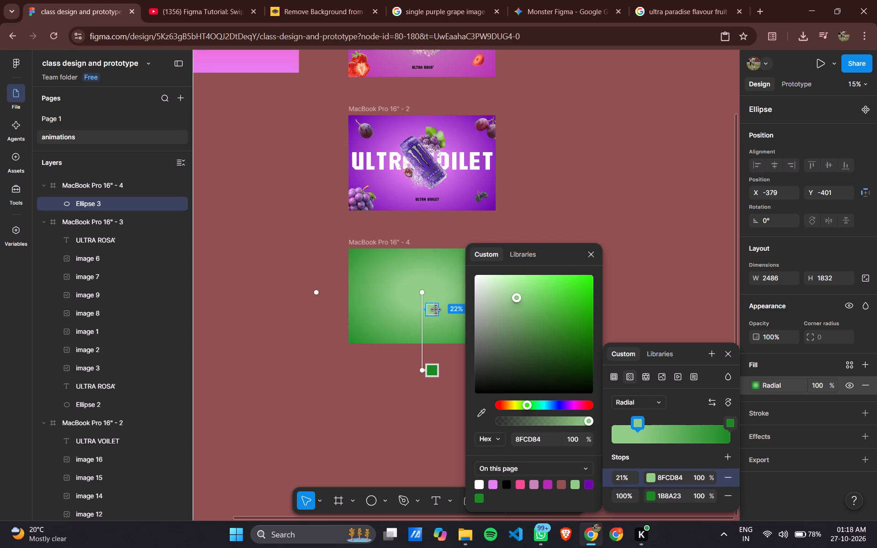
left_click_drag(436, 310, 433, 311)
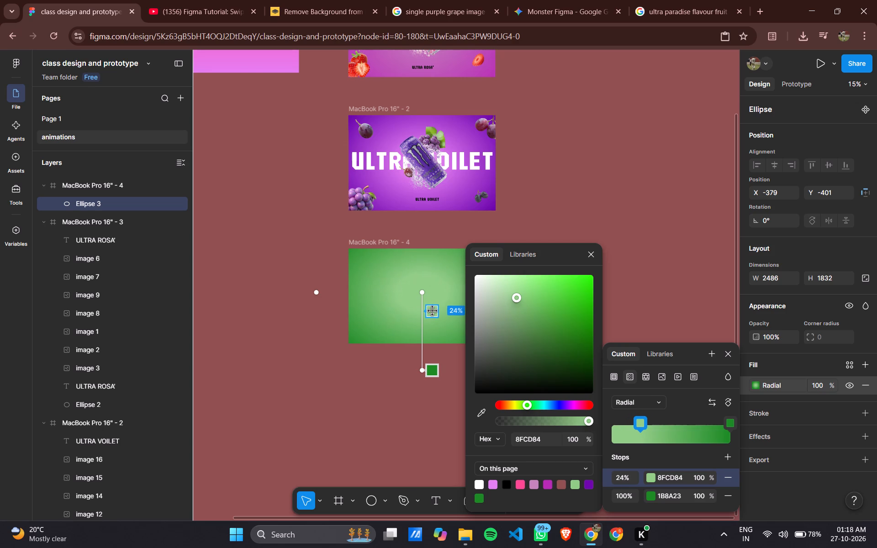
left_click_drag(433, 311, 433, 312)
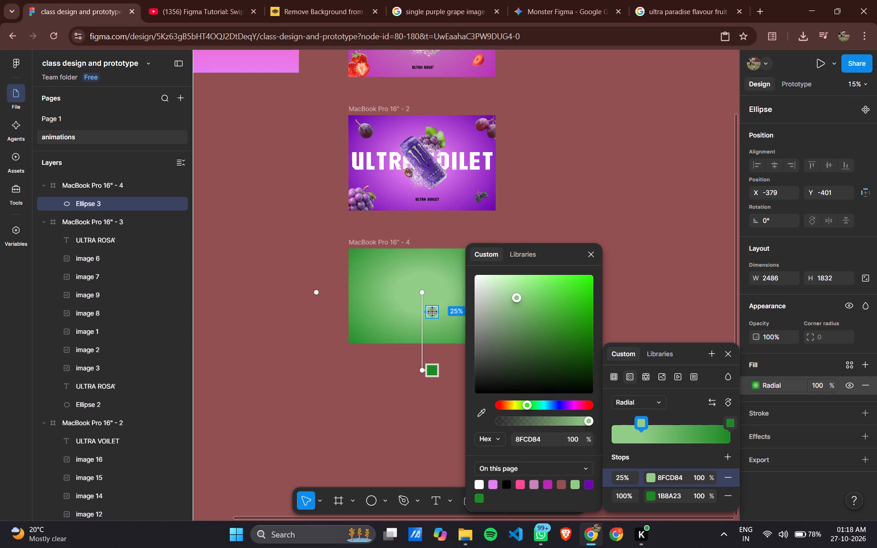
left_click_drag(433, 312, 434, 311)
left_click_drag(434, 311, 429, 309)
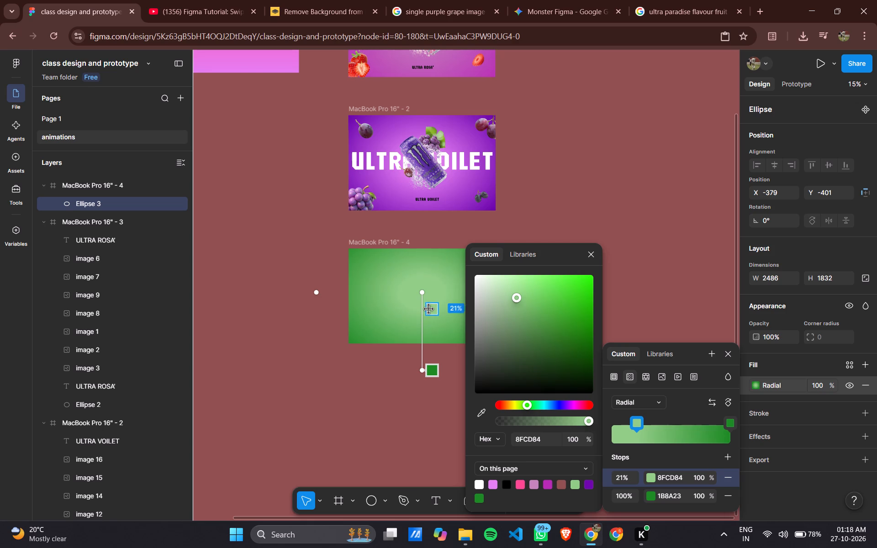
left_click_drag(429, 309, 434, 309)
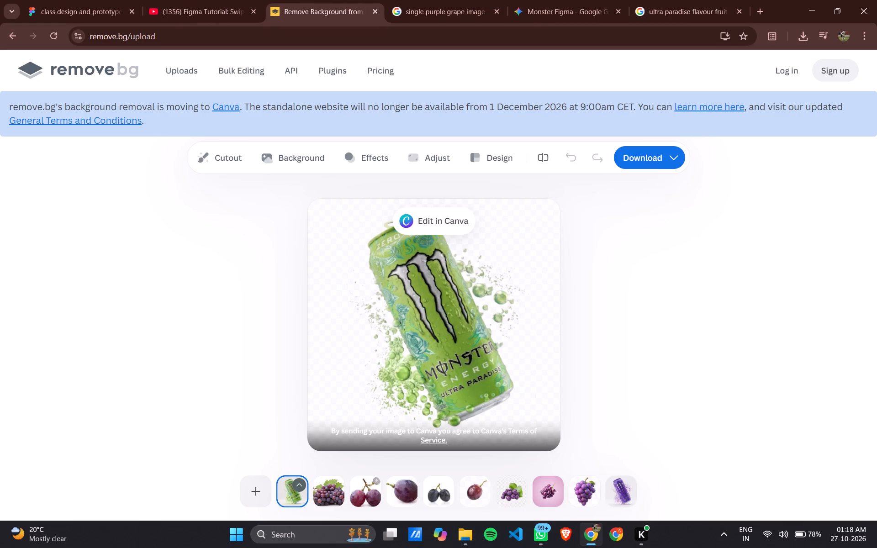
right_click(437, 299)
left_click(472, 333)
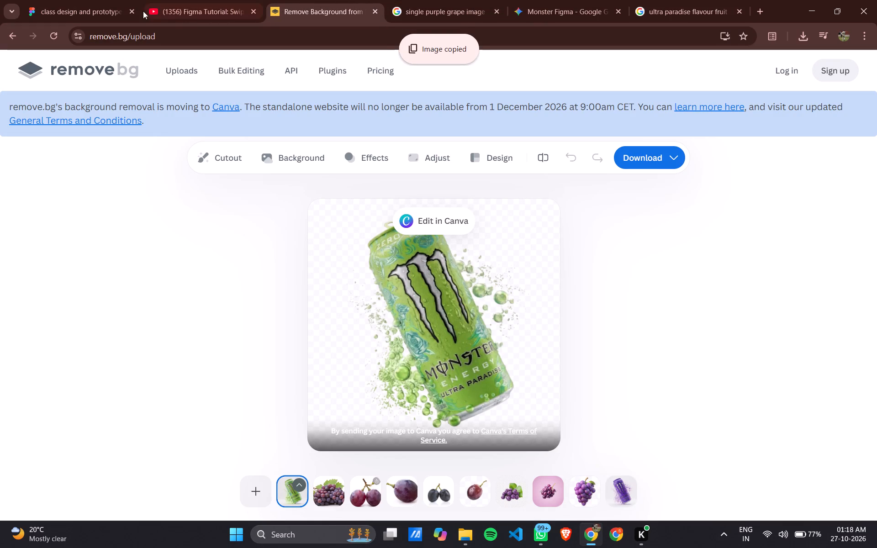
left_click(41, 0)
key("ctrl+v")
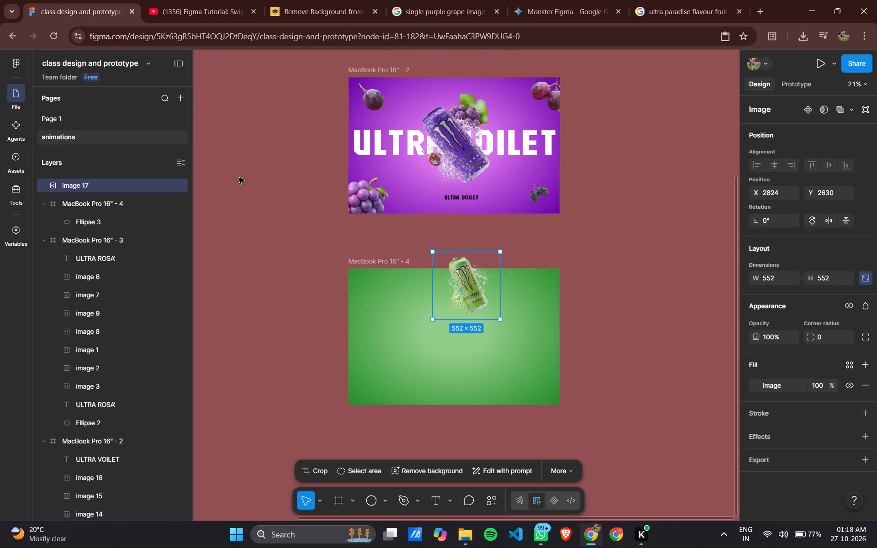
Move the green can image over the purple can in the MacBook Pro 16" - 2 frame and rotate it to about 13°.
left_click_drag(477, 282, 494, 0)
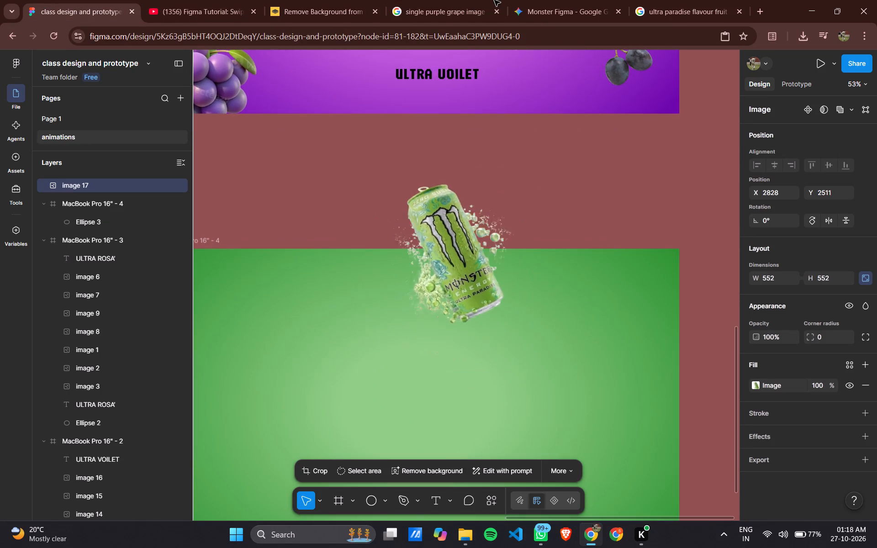
left_click_drag(494, 0, 447, 168)
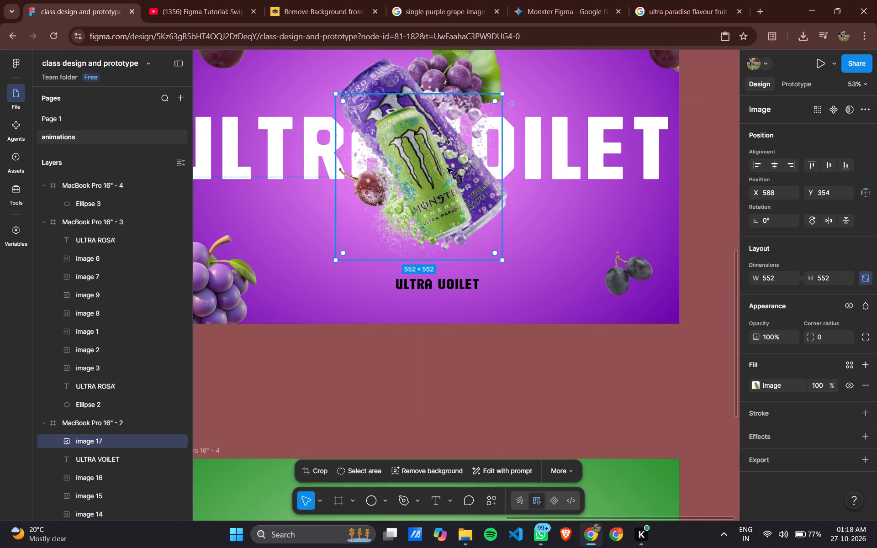
left_click_drag(505, 264, 531, 242)
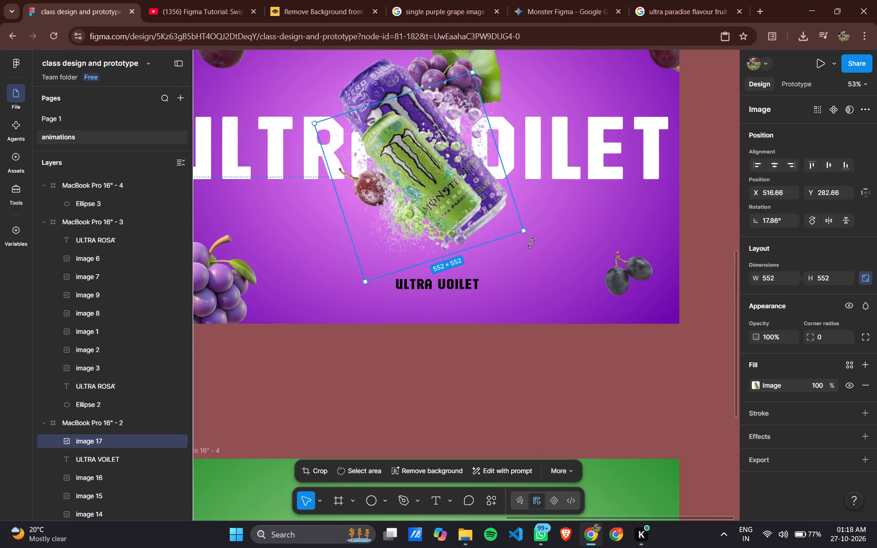
left_click_drag(531, 242, 529, 247)
left_click_drag(415, 165, 396, 114)
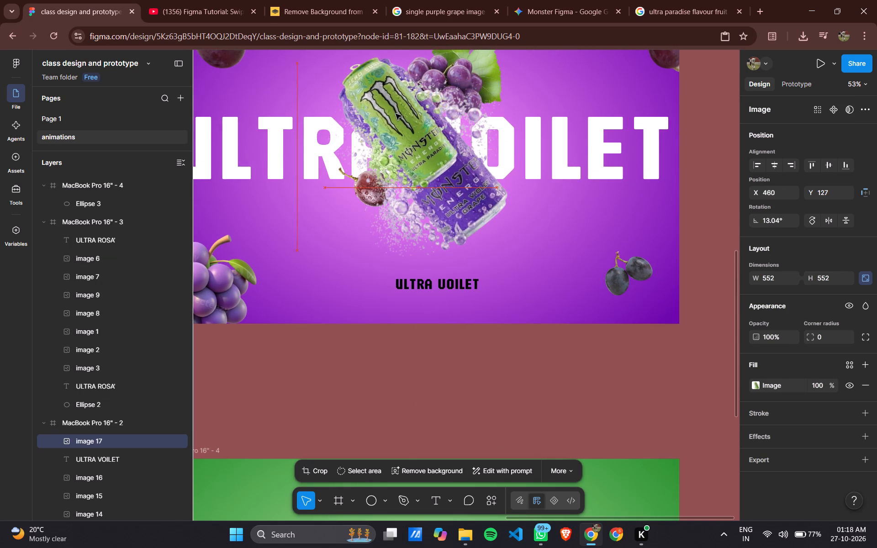
left_click_drag(396, 114, 412, 135)
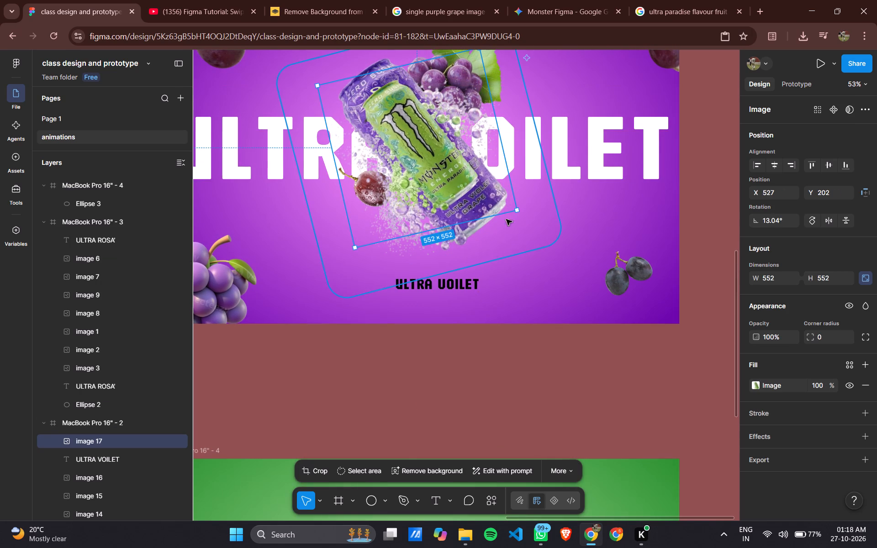
Enlarge the green can image to about 783 × 783 and align it over the purple can.
left_click_drag(518, 211, 575, 239)
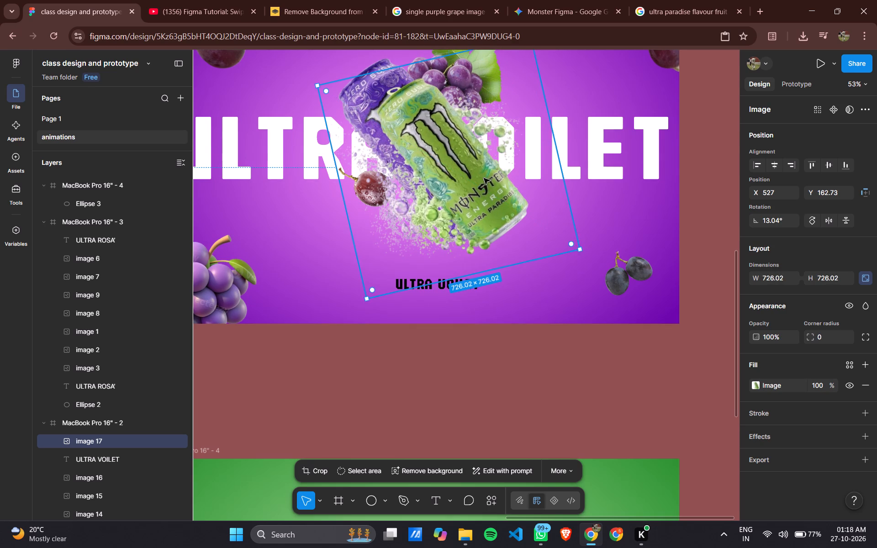
left_click_drag(483, 178, 448, 159)
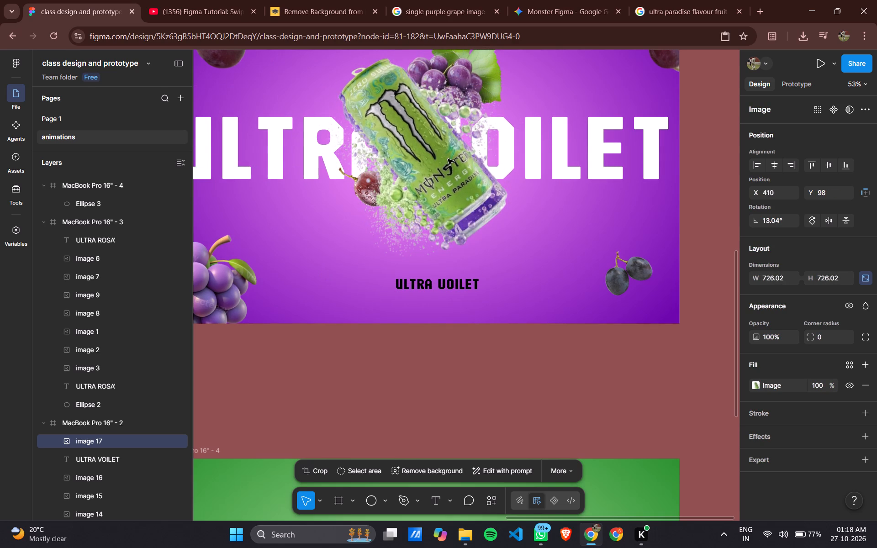
left_click_drag(448, 159, 449, 158)
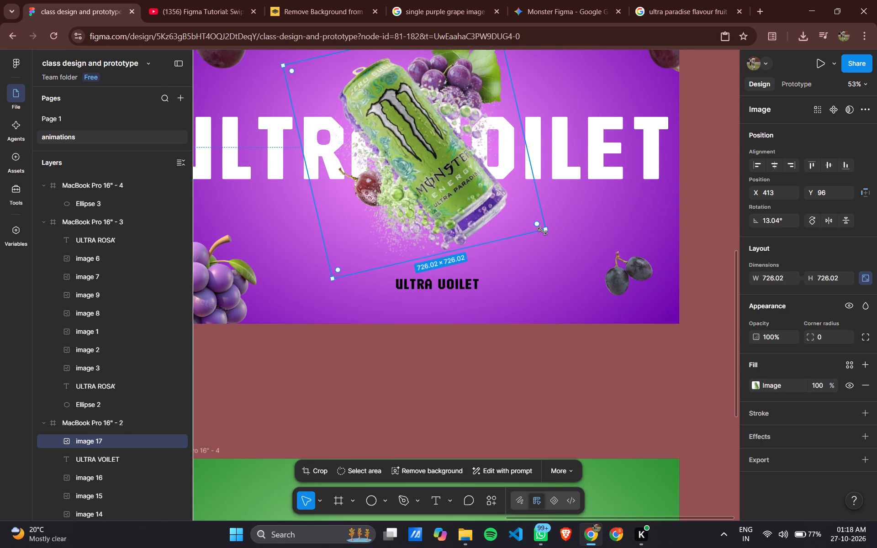
left_click_drag(542, 231, 563, 239)
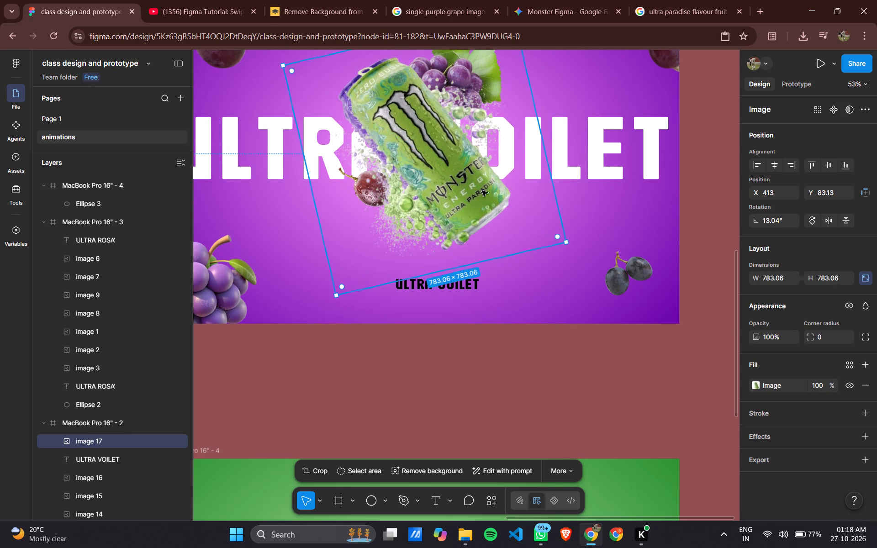
left_click_drag(475, 185, 467, 186)
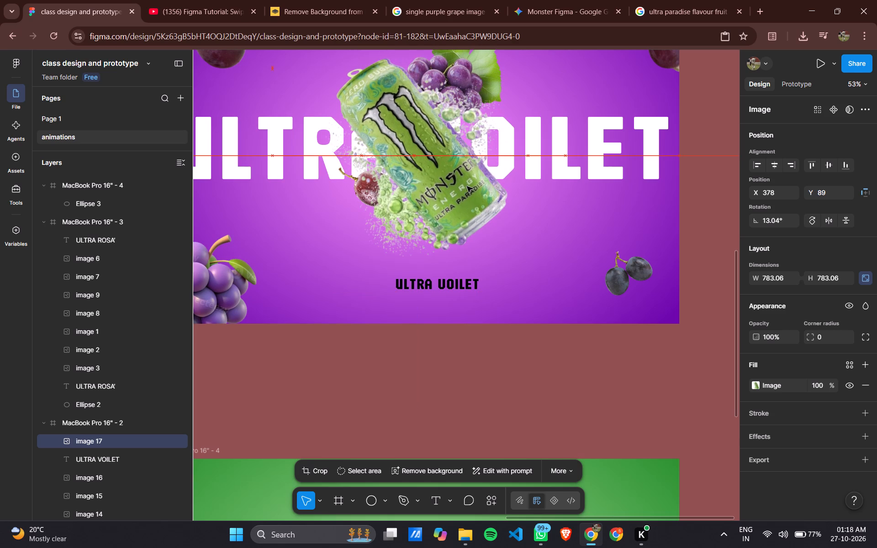
left_click_drag(467, 186, 467, 185)
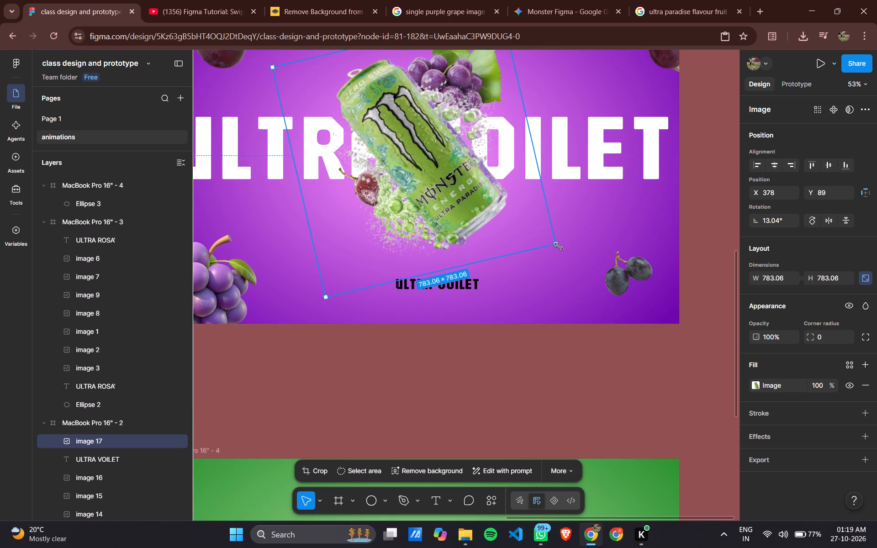
Fine-tune the green can over the purple one, rotating it to about 14° and enlarging it to about 803 × 803.
left_click_drag(561, 248, 565, 246)
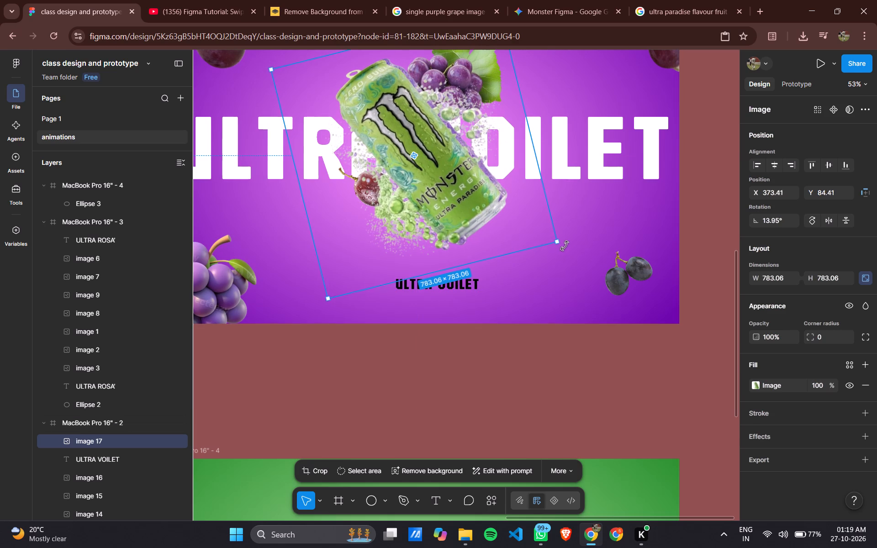
left_click_drag(565, 246, 565, 247)
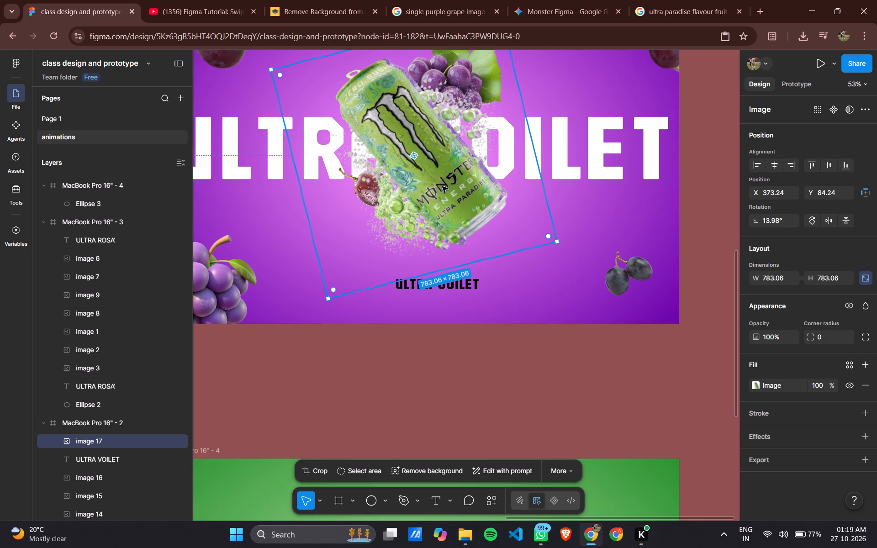
left_click_drag(442, 186, 445, 185)
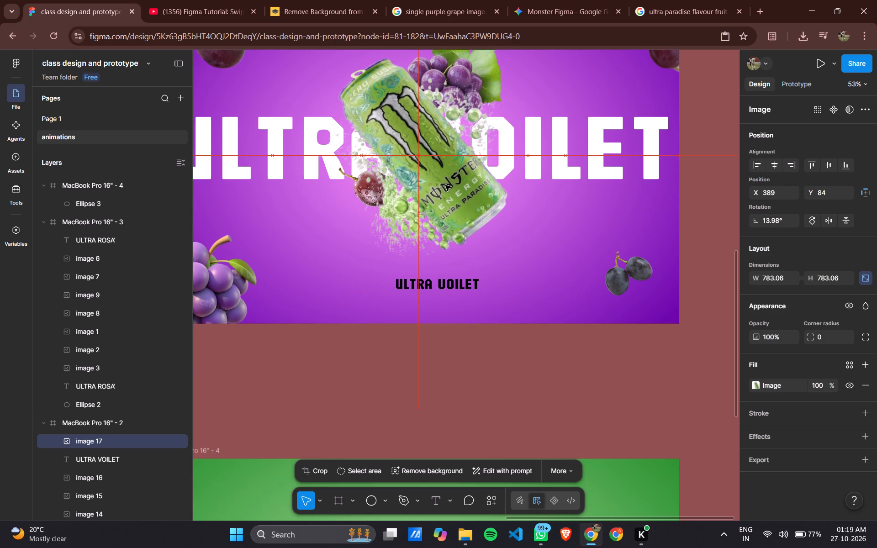
left_click_drag(445, 185, 446, 184)
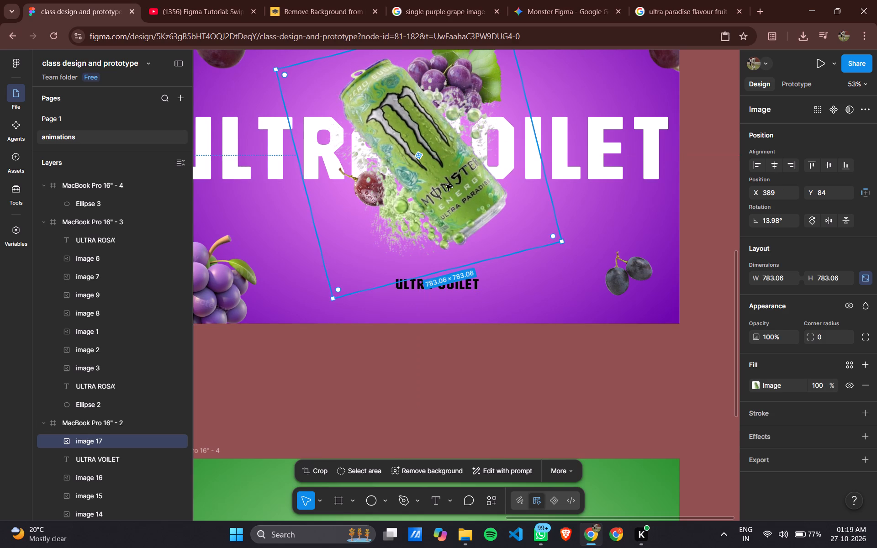
scroll(446, 184, "up", 2)
scroll(446, 184, "right", 1)
left_click(475, 272)
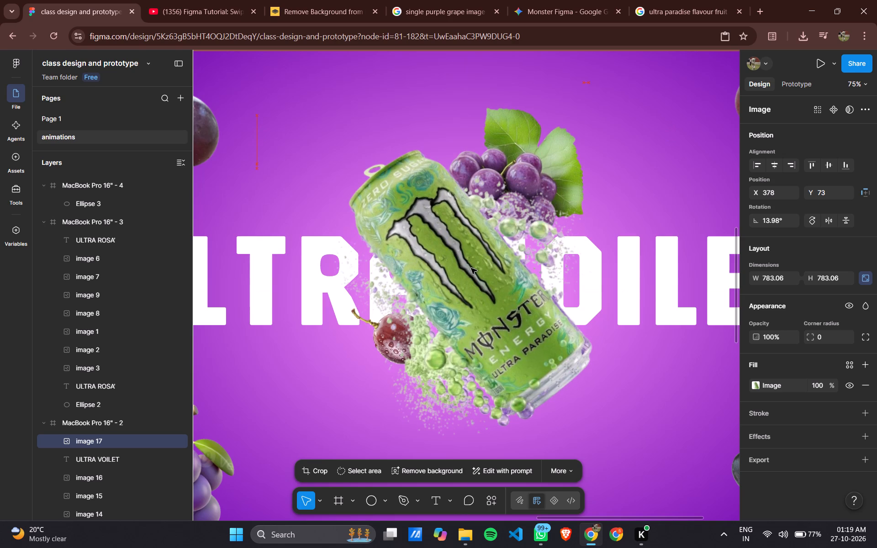
scroll(494, 285, "down", 1)
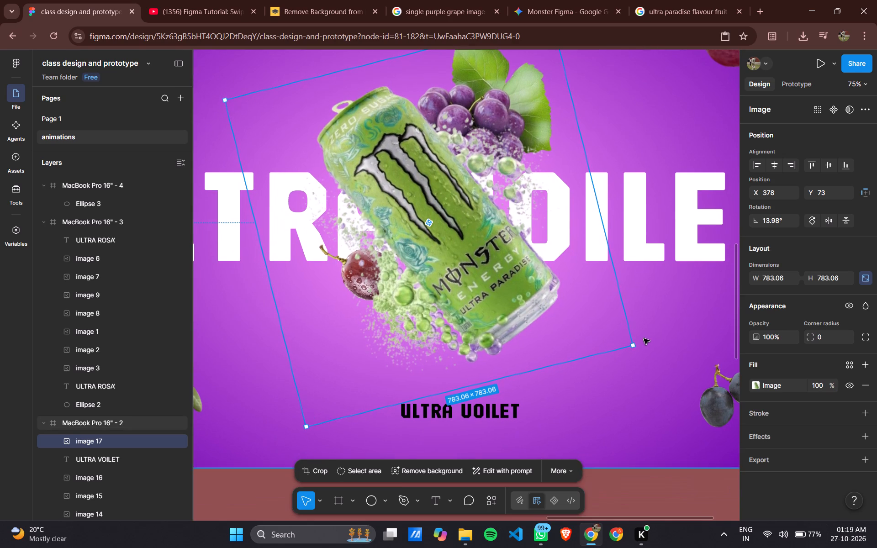
left_click_drag(636, 347, 639, 354)
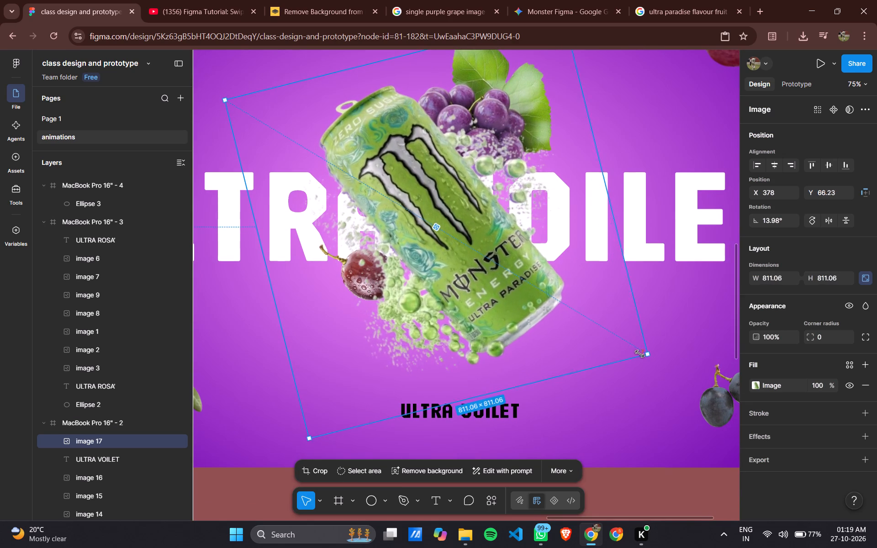
left_click_drag(639, 354, 635, 353)
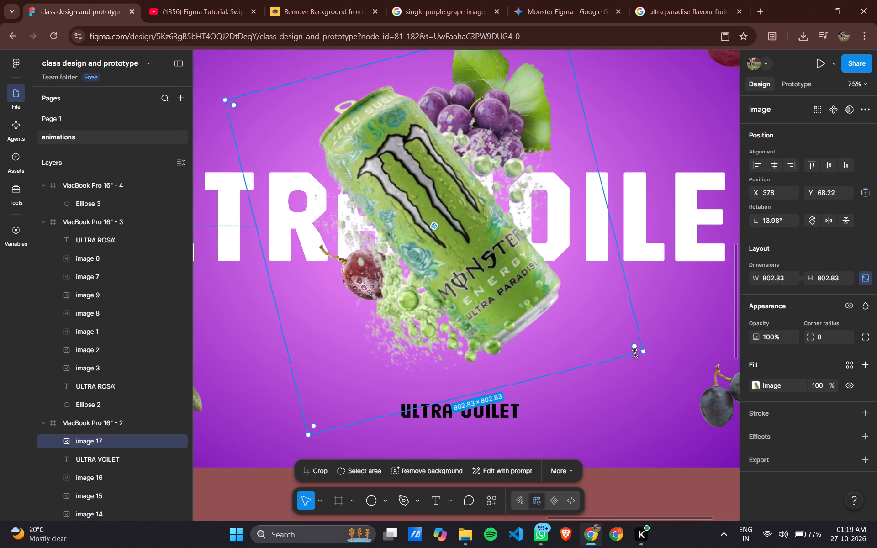
Move the green can into the MacBook Pro 16" - 4 frame at about X 377, Y 28, matching the purple can's placement.
scroll(571, 316, "down", 1)
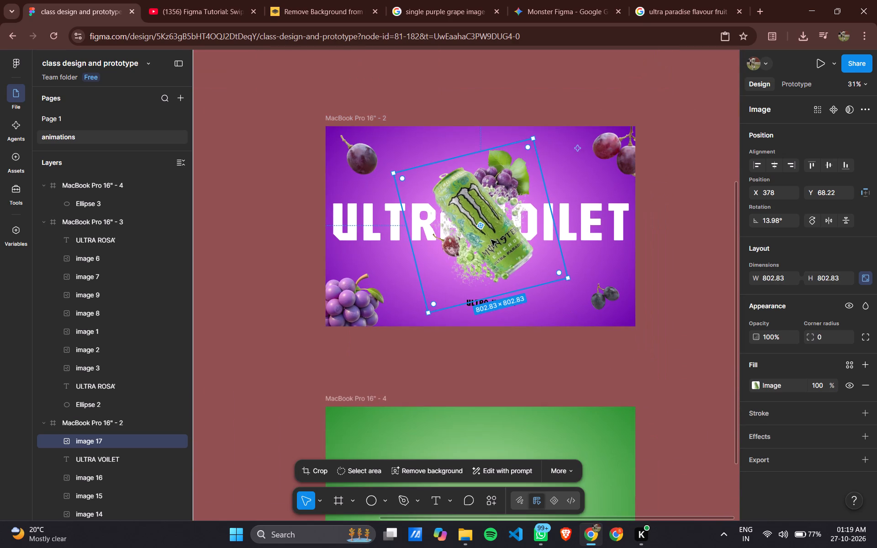
left_click_drag(491, 240, 479, 394)
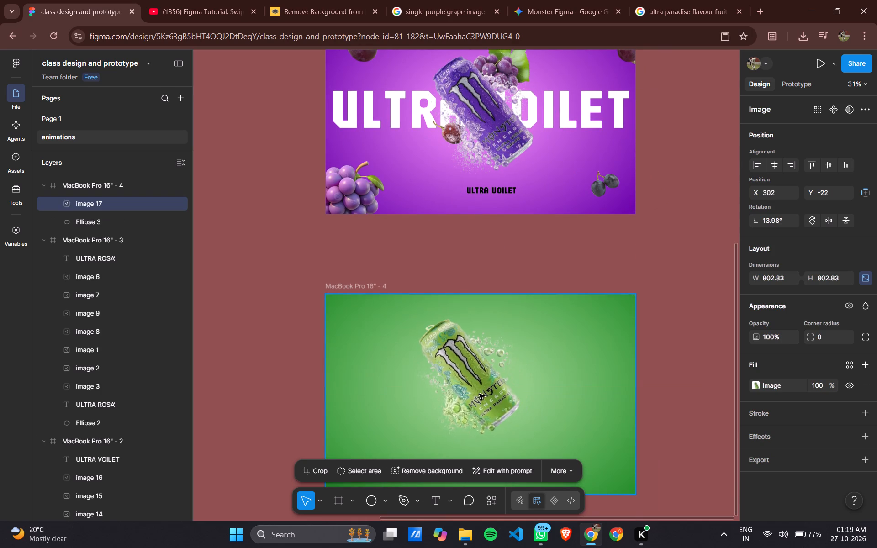
left_click_drag(479, 394, 490, 401)
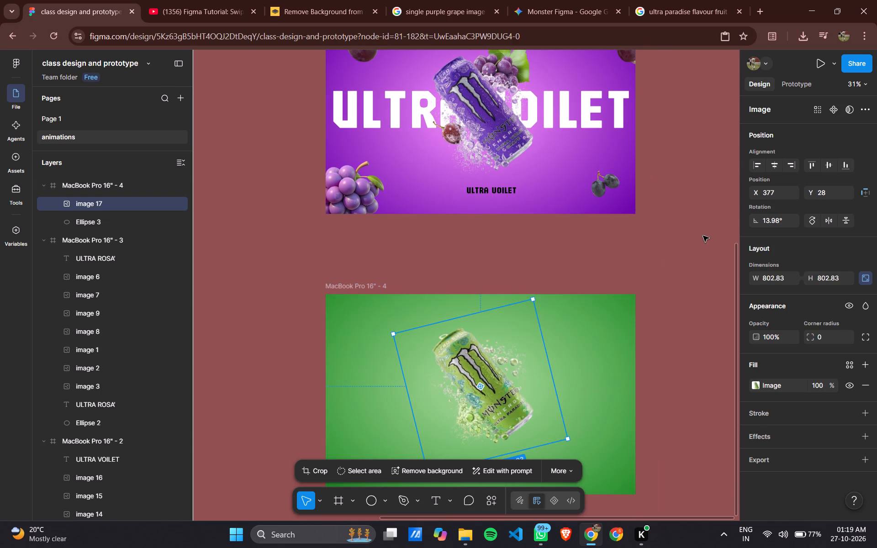
left_click(703, 236)
Duplicate the large white ULTRA VOILET heading and place the copy in the MacBook Pro 16" - 4 frame at about X 42, Y 363.
scroll(703, 236, "left", 1)
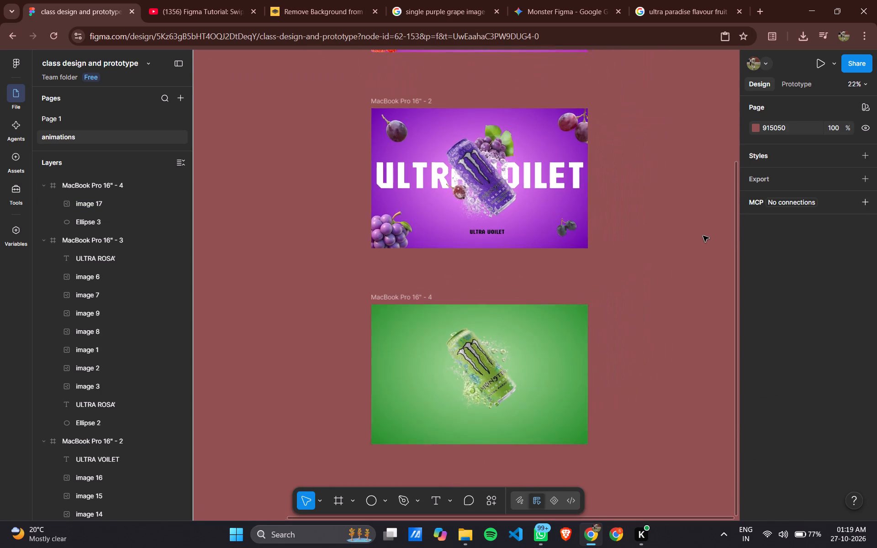
scroll(703, 236, "up", 1)
left_click(527, 227)
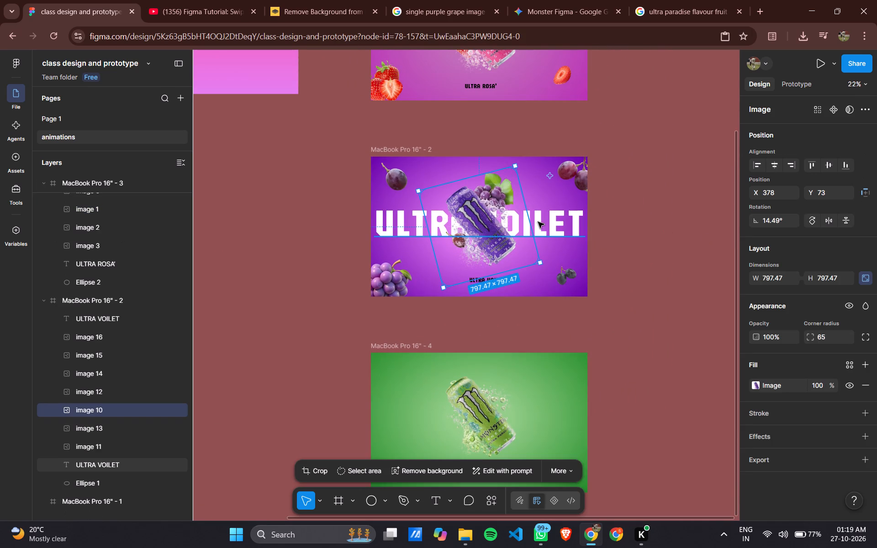
left_click(545, 224)
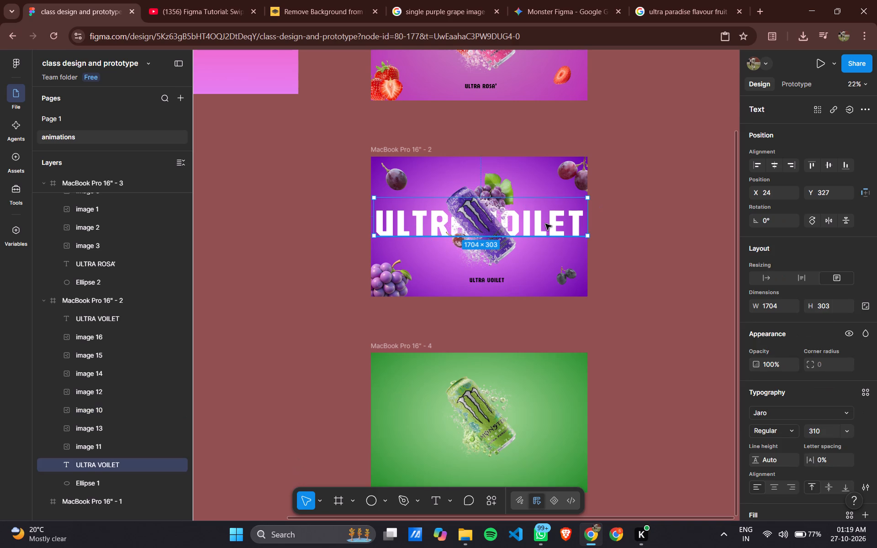
key("ctrl+d")
left_click_drag(545, 224, 533, 431)
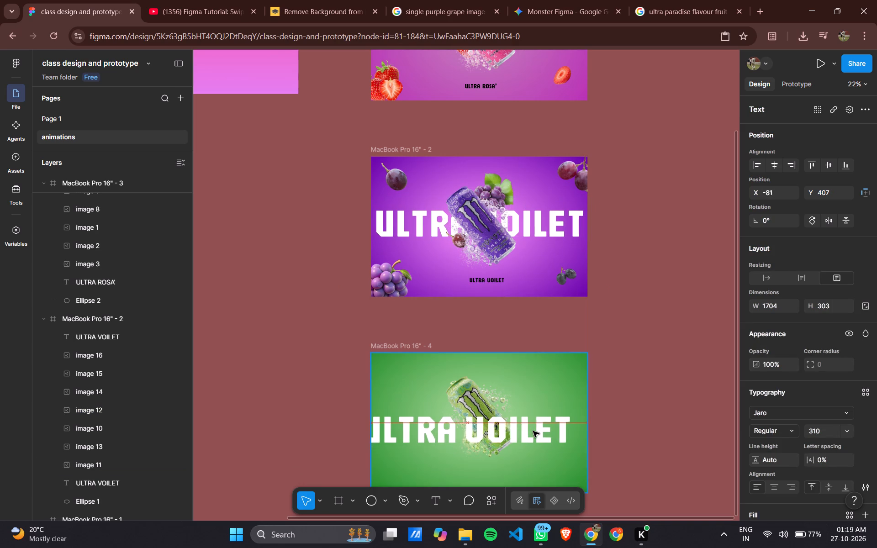
left_click_drag(533, 431, 538, 431)
left_click_drag(538, 431, 546, 420)
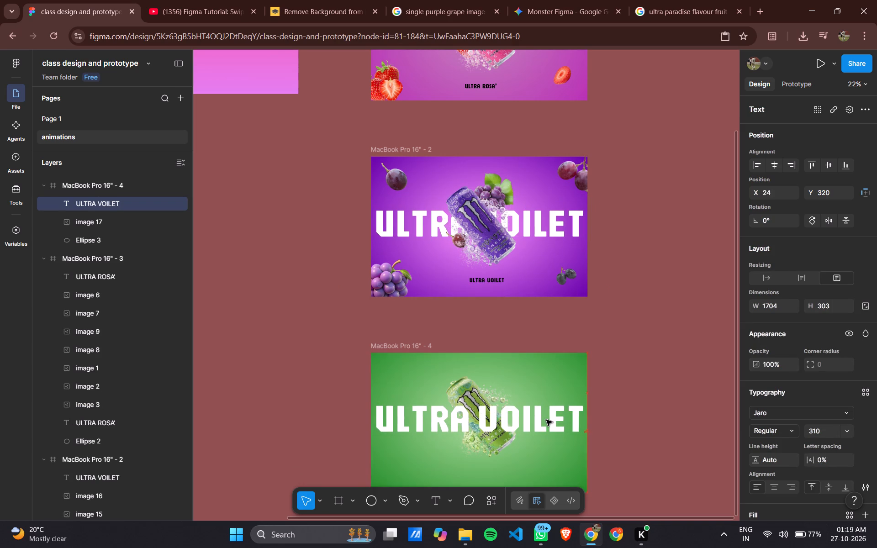
left_click_drag(546, 420, 550, 424)
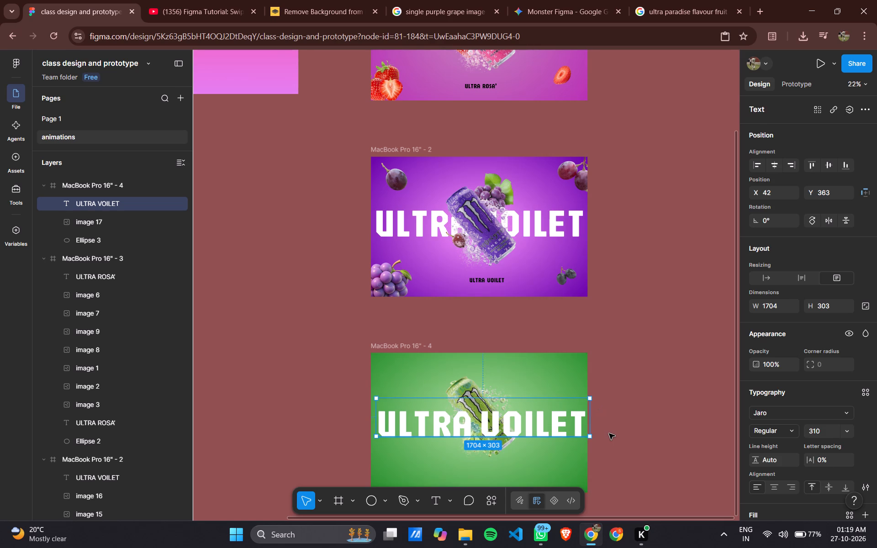
left_click(609, 433)
Reorder the copied ULTRA VOILET heading layer so it sits behind the green can and above Ellipse 3.
scroll(609, 433, "down", 1)
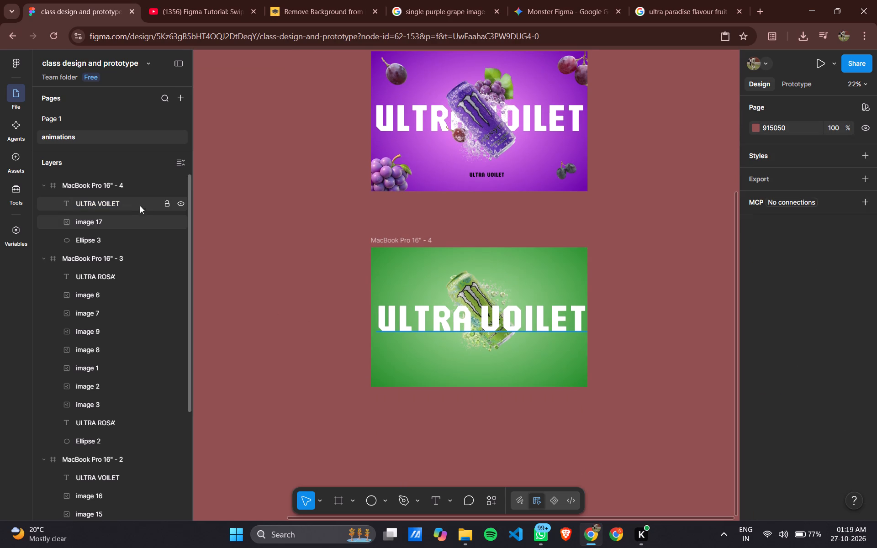
left_click_drag(133, 200, 131, 231)
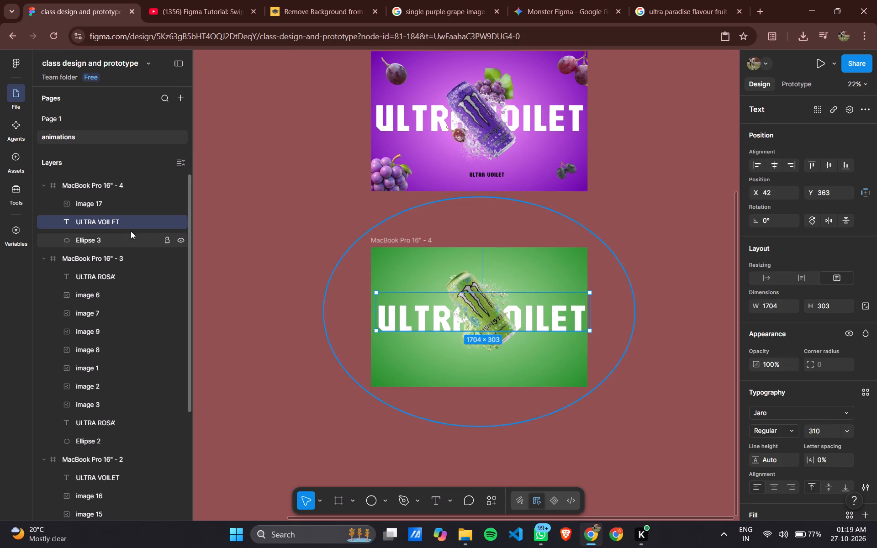
left_click(294, 270)
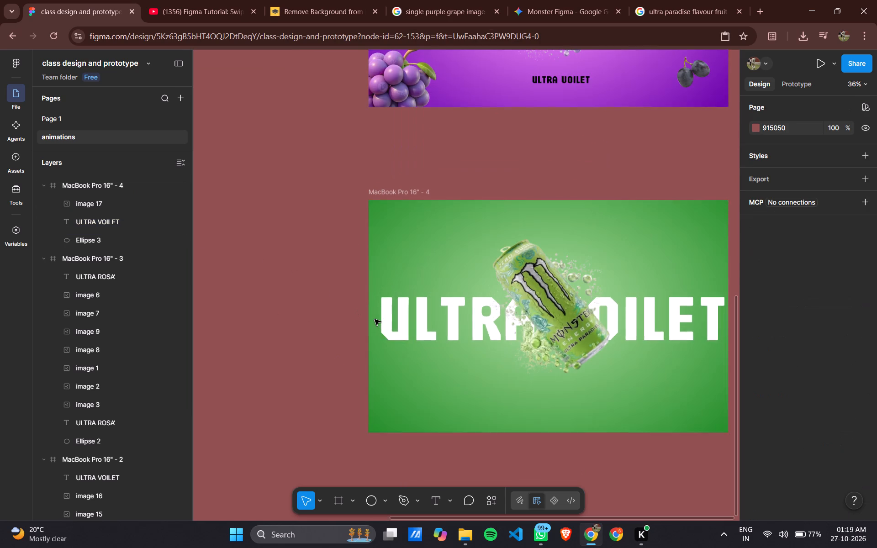
Replace the heading text in the green frame with ULTRA PARADISE.
scroll(375, 319, "left", 2)
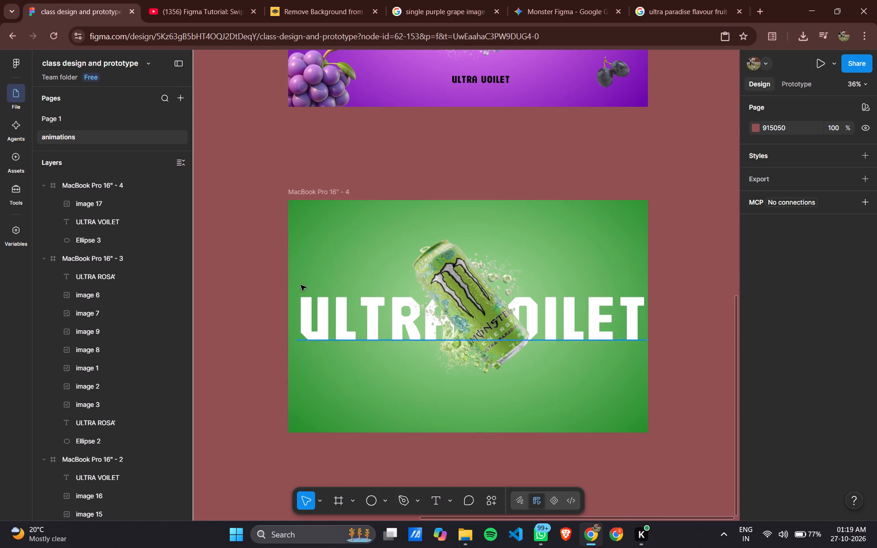
double_click(366, 332)
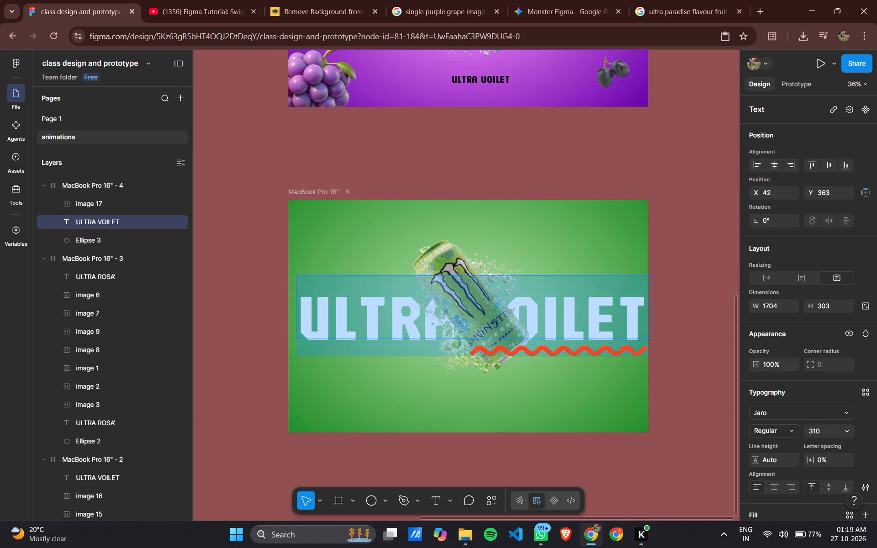
key("BackSpace")
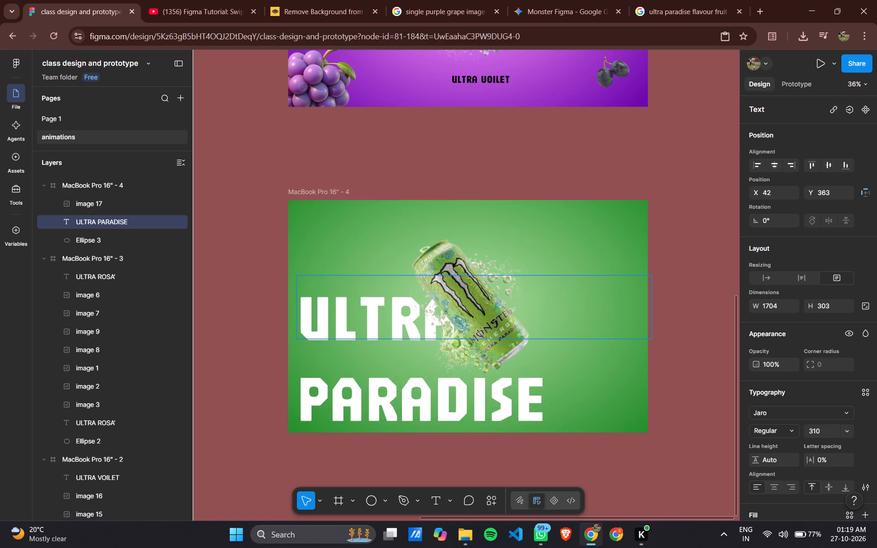
left_click(678, 340)
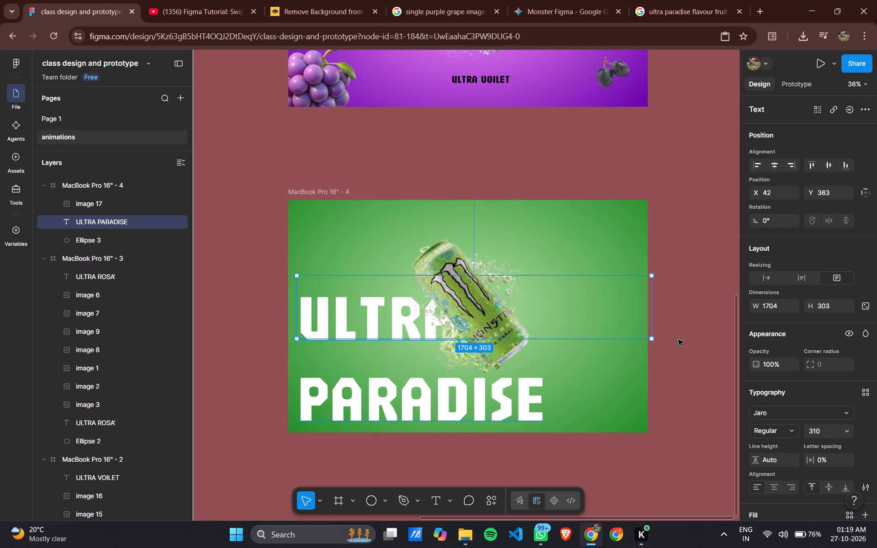
Widen the ULTRA PARADISE text box to about 2065 so the heading fits on one line.
left_click_drag(654, 308, 679, 309)
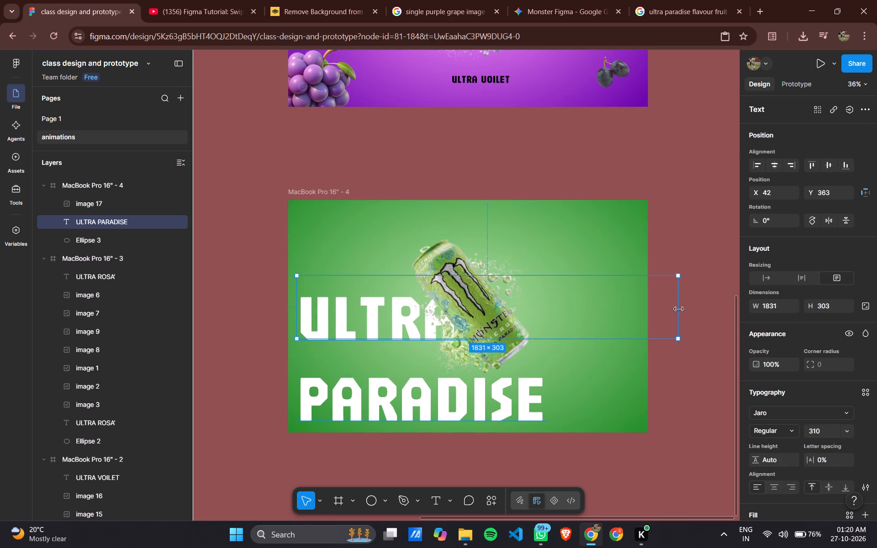
left_click_drag(679, 309, 702, 309)
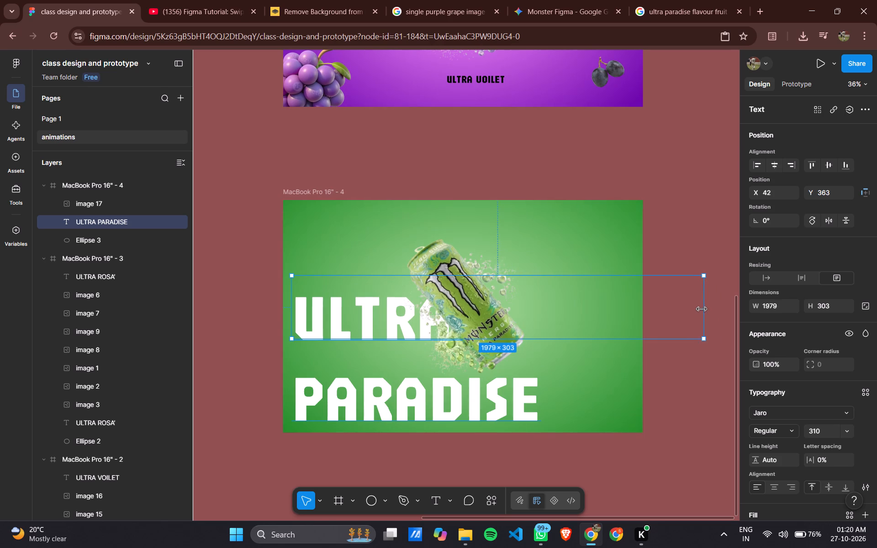
left_click_drag(702, 309, 721, 306)
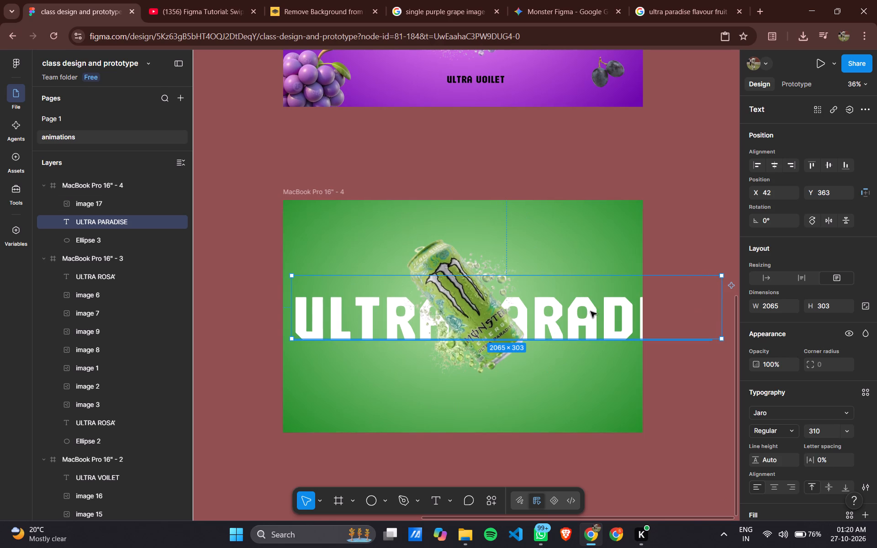
Reposition the ULTRA PARADISE heading behind the green can to about X -87, Y 333.
left_click_drag(596, 312, 576, 303)
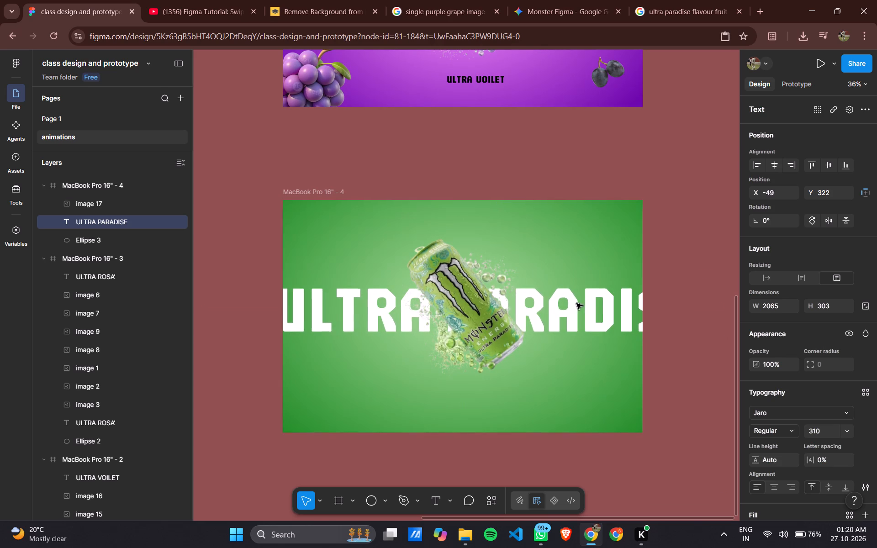
left_click_drag(576, 303, 569, 306)
scroll(569, 306, "down", 1)
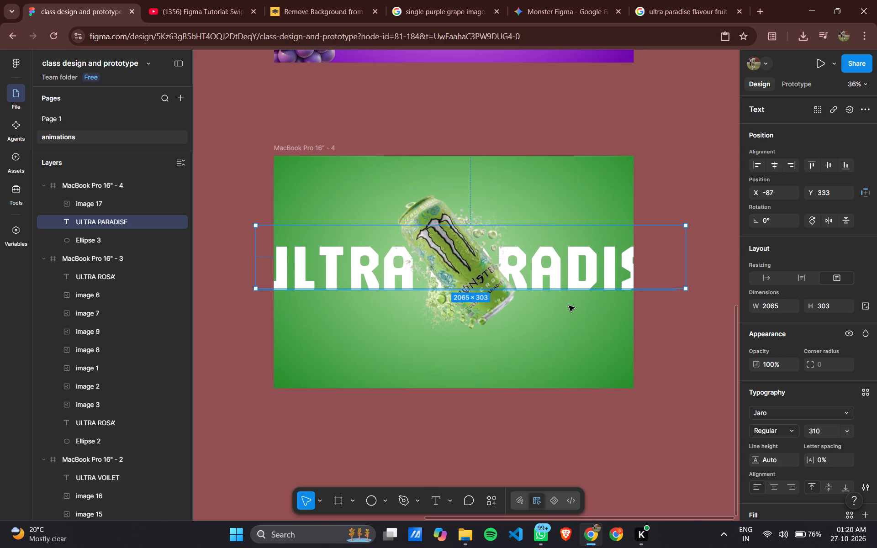
Resize the ULTRA PARADISE heading's text box in the green frame to about 2036 × 302.
scroll(569, 306, "up", 1)
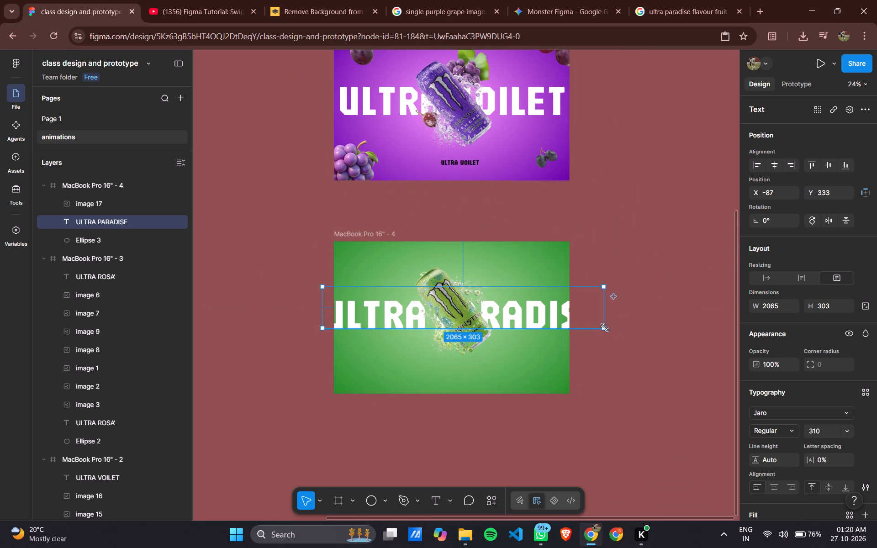
left_click_drag(605, 327, 613, 329)
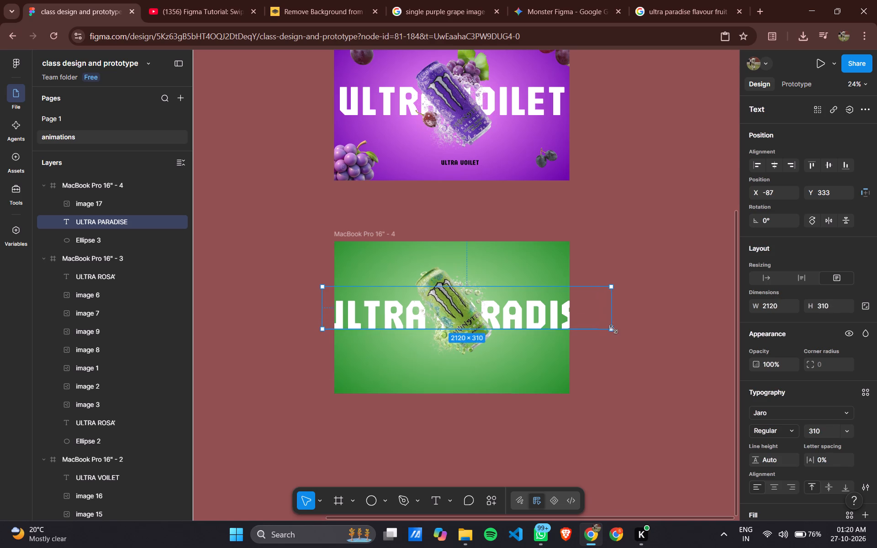
left_click_drag(613, 329, 603, 330)
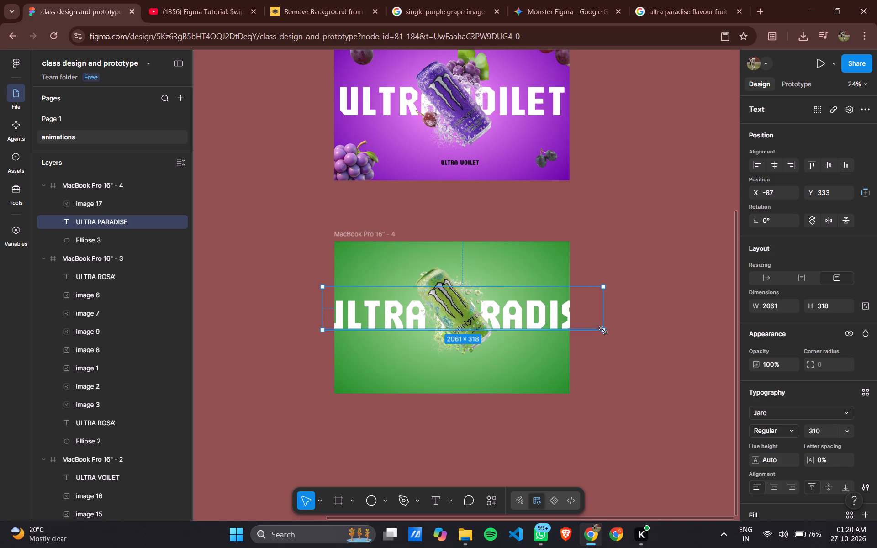
left_click_drag(603, 330, 598, 324)
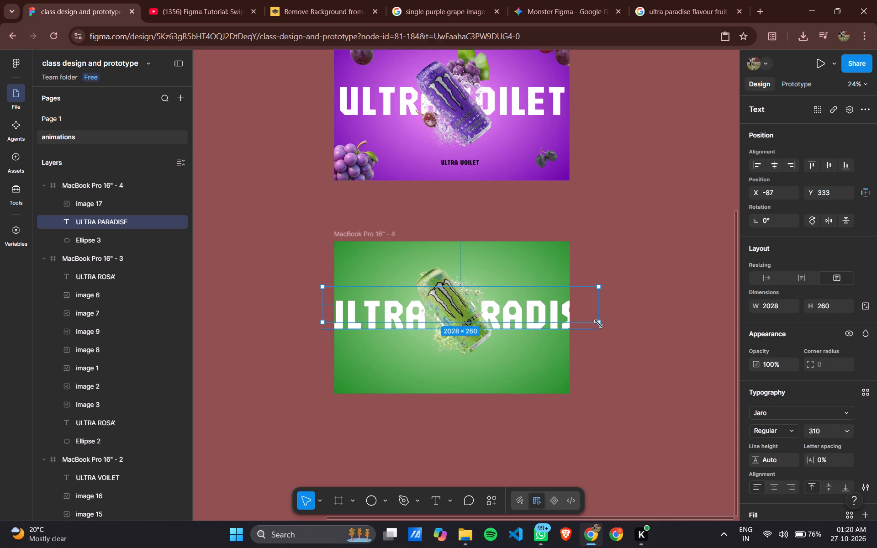
left_click_drag(598, 324, 599, 327)
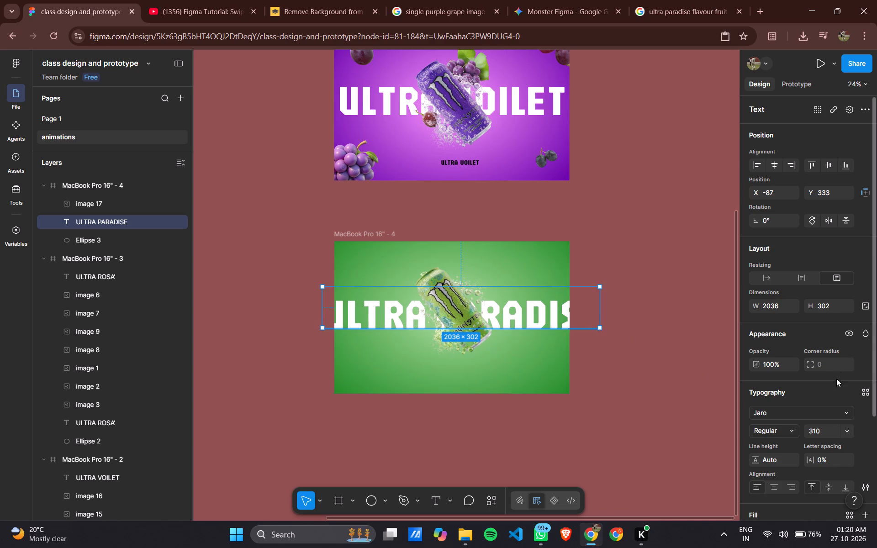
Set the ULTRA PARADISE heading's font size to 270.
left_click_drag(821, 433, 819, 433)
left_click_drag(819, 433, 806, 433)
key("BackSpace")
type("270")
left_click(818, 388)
Move the ULTRA PARADISE heading to X 0, Y 364, against the green frame's left edge behind the can.
left_click_drag(519, 311, 533, 312)
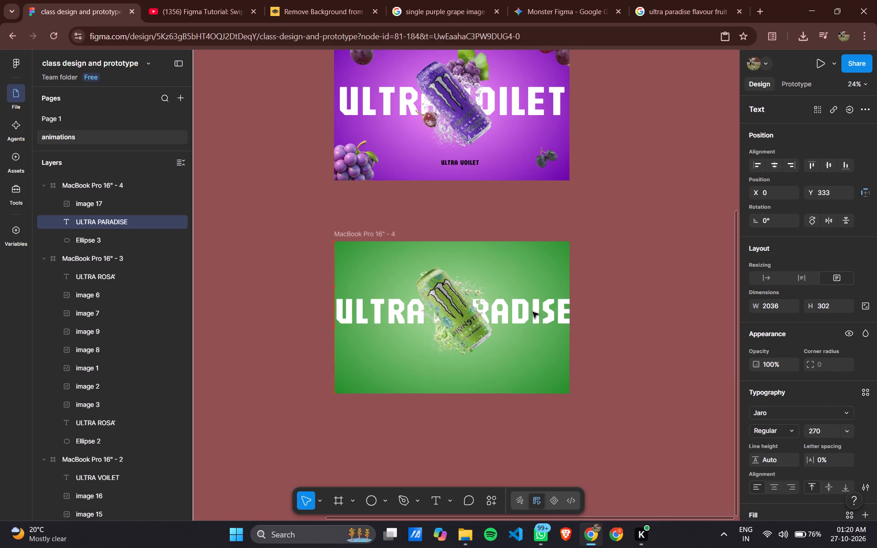
left_click_drag(533, 312, 533, 314)
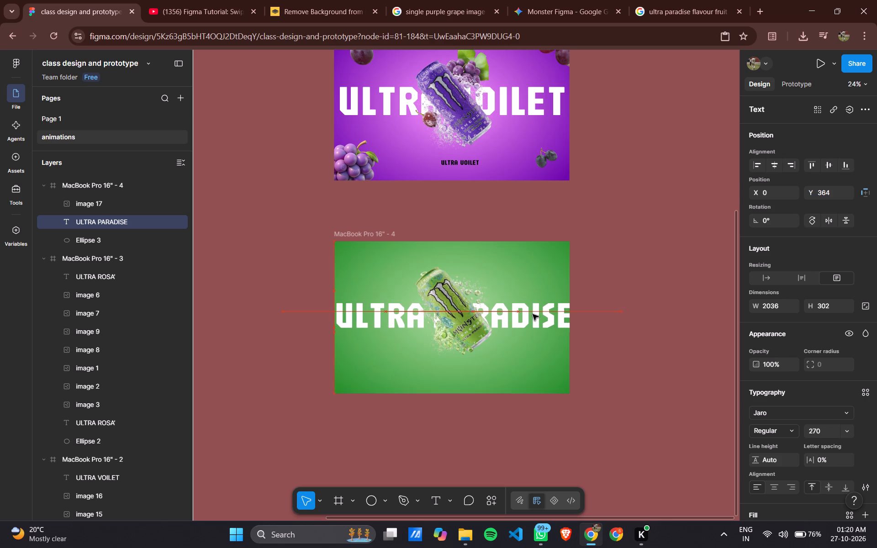
left_click_drag(533, 314, 529, 313)
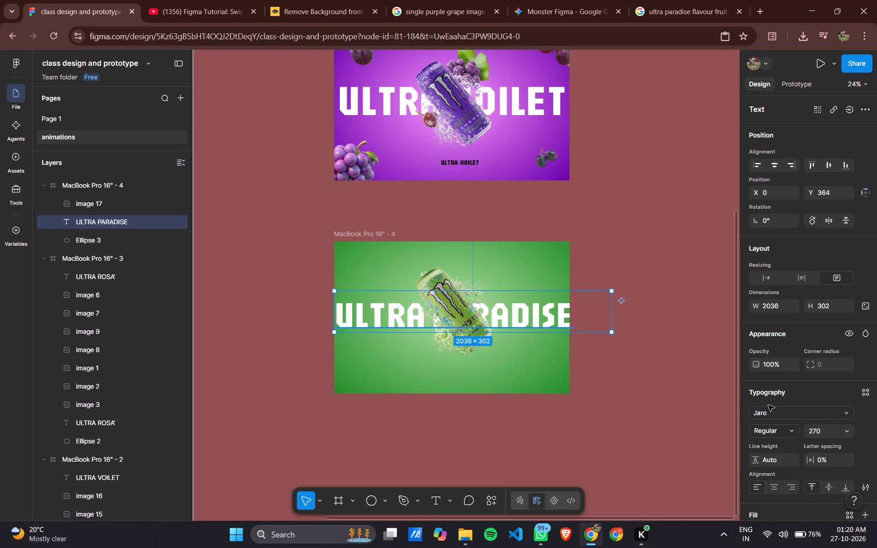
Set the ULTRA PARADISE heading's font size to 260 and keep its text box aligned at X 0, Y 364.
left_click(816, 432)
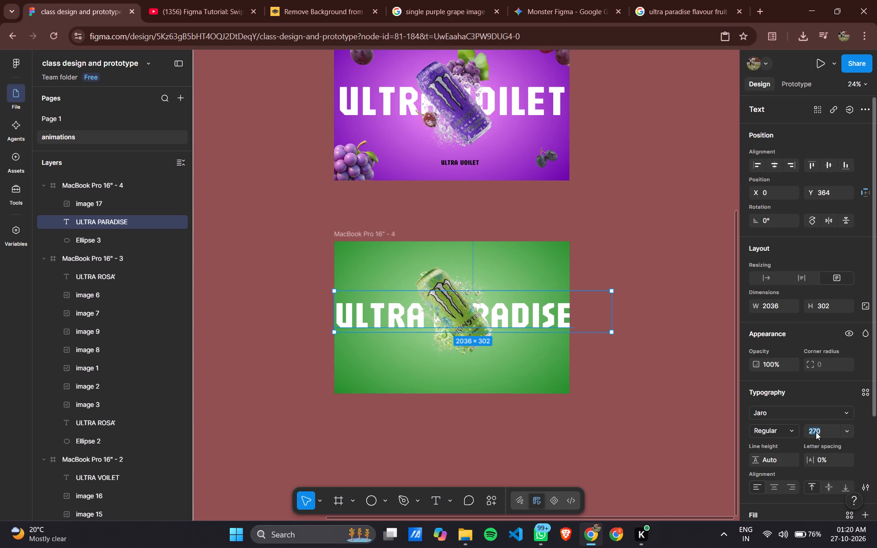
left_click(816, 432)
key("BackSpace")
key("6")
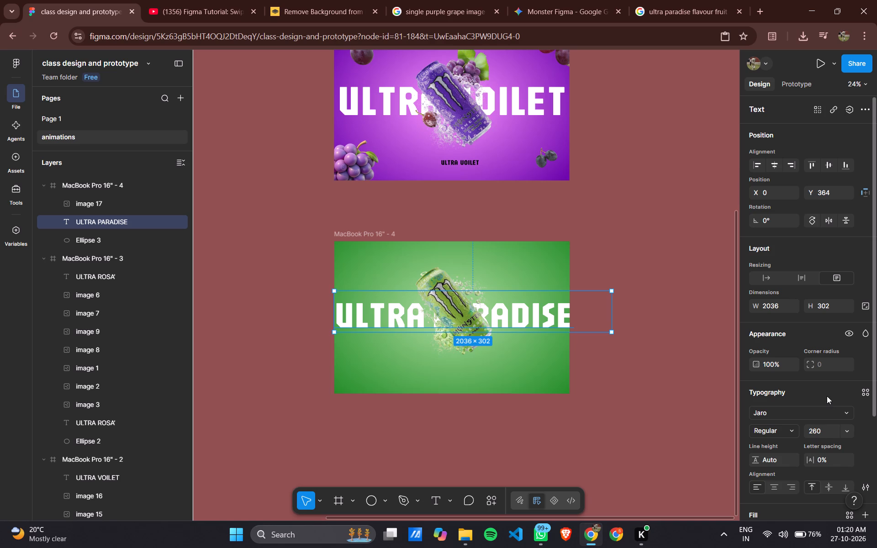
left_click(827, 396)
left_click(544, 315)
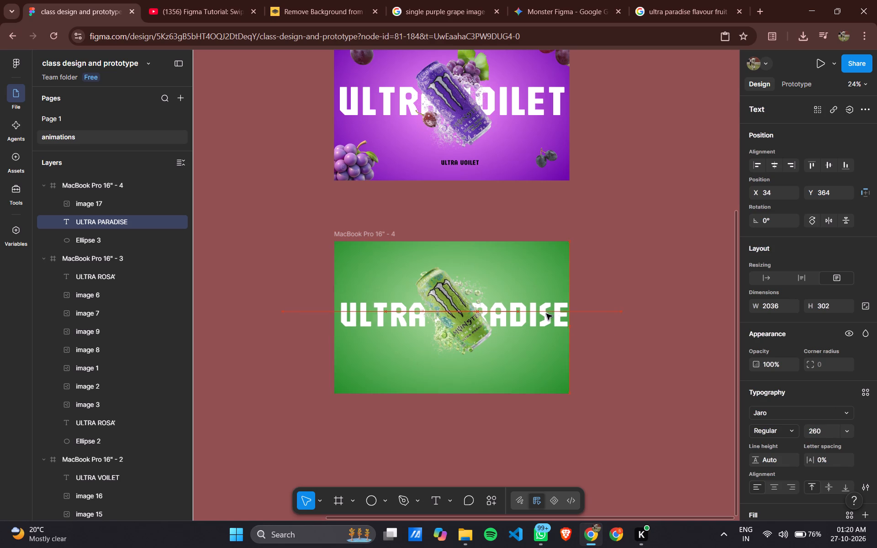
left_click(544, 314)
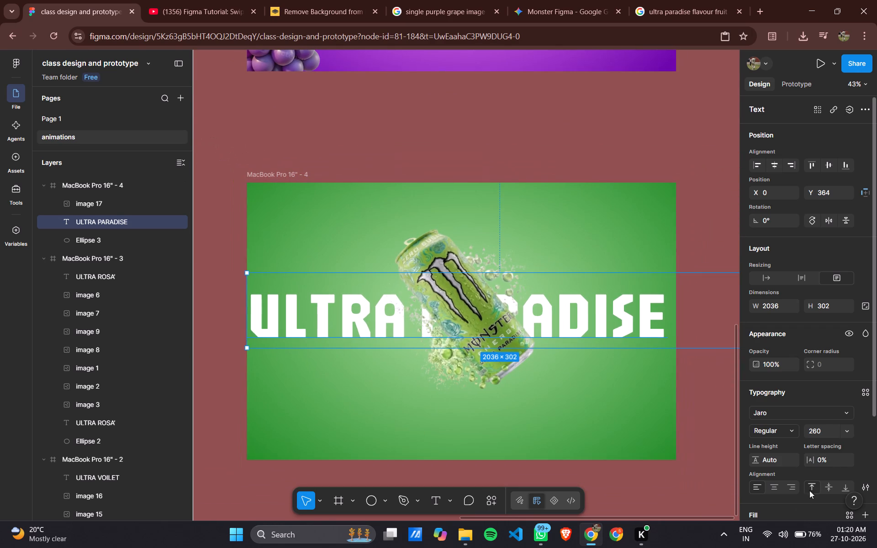
Set the ULTRA PARADISE heading's font size to 265.
left_click_drag(824, 429, 820, 430)
left_click_drag(820, 430, 818, 431)
key("5")
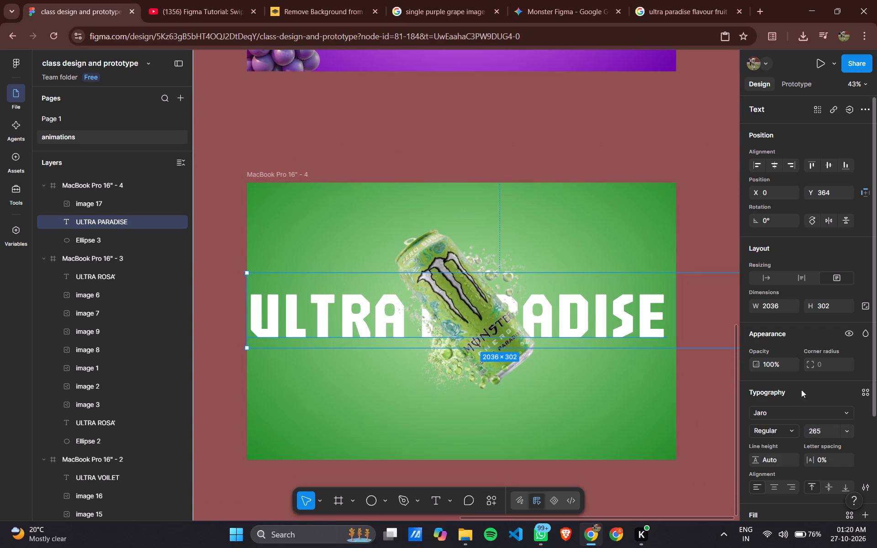
left_click(808, 397)
left_click(731, 398)
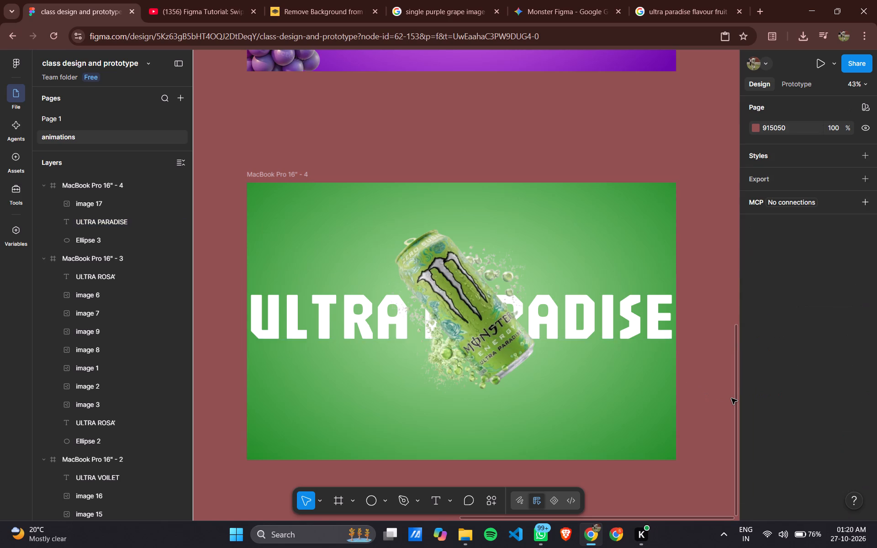
Duplicate the small ULTRA VOILET caption from the purple frame and place the copy below the green can at about X 785, Y 903.
scroll(731, 398, "up", 1)
scroll(731, 398, "down", 1)
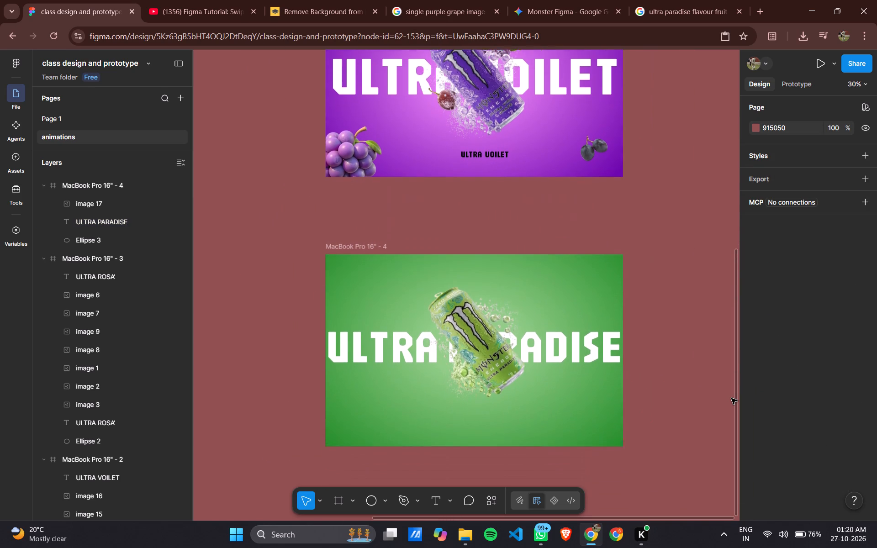
scroll(731, 398, "down", 2)
scroll(702, 382, "right", 1)
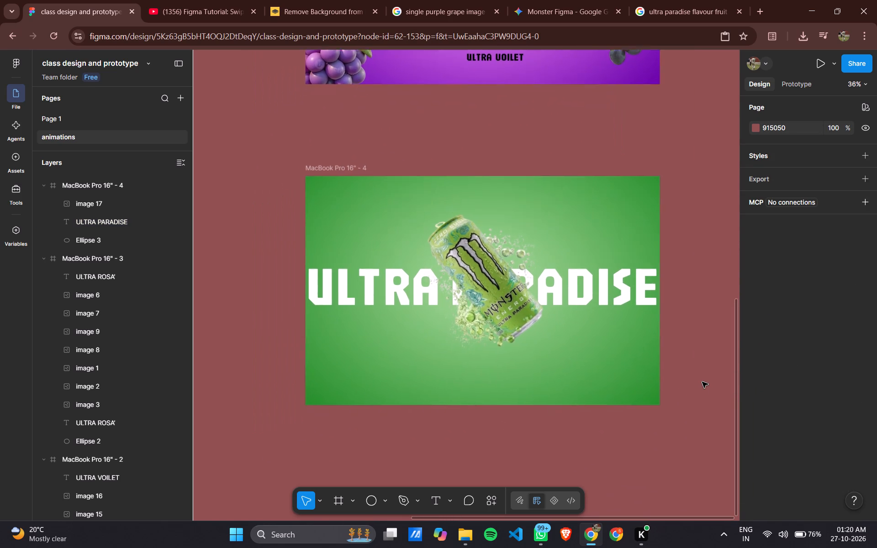
scroll(702, 382, "right", 1)
scroll(702, 382, "up", 1)
scroll(702, 382, "left", 1)
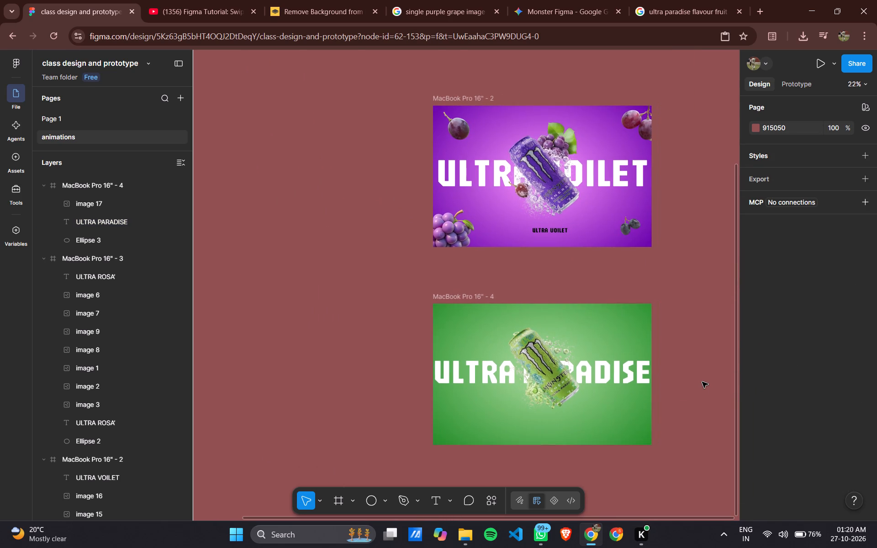
left_click(556, 241)
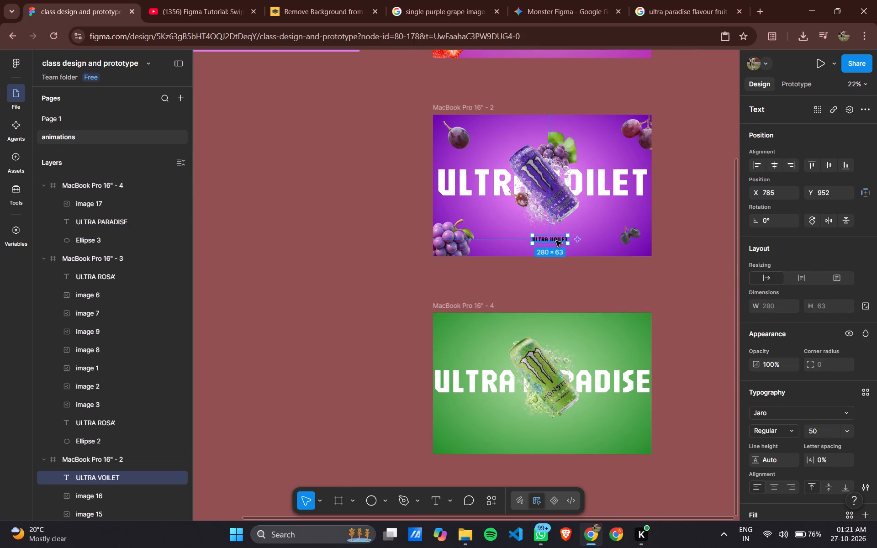
key("ctrl+d")
left_click_drag(556, 241, 561, 349)
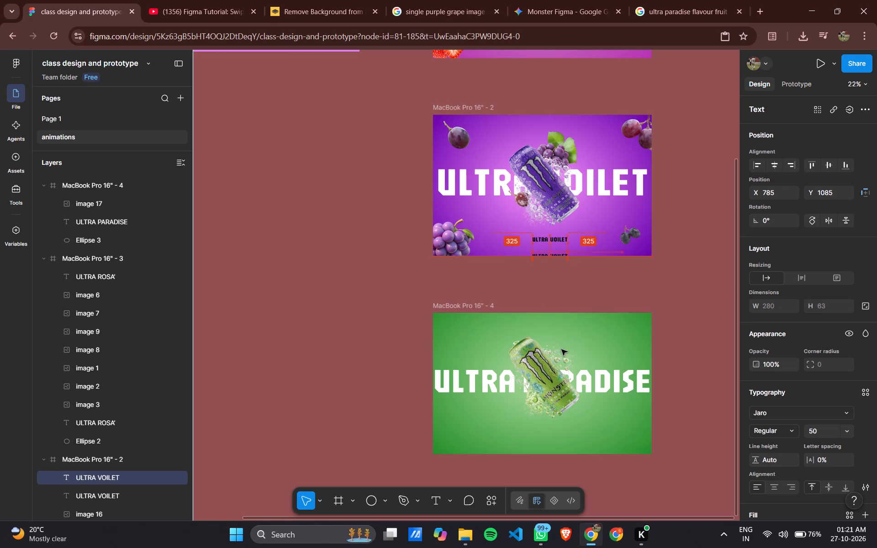
left_click_drag(561, 349, 554, 430)
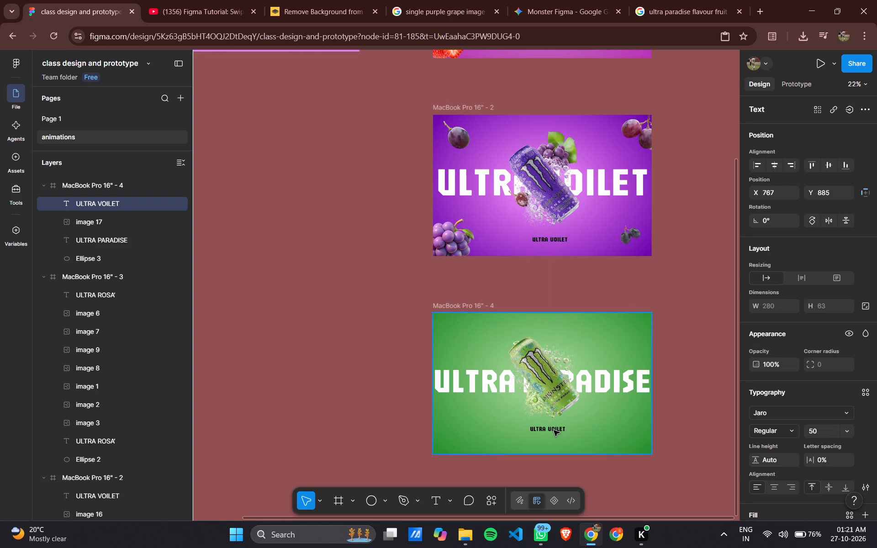
left_click_drag(554, 430, 556, 433)
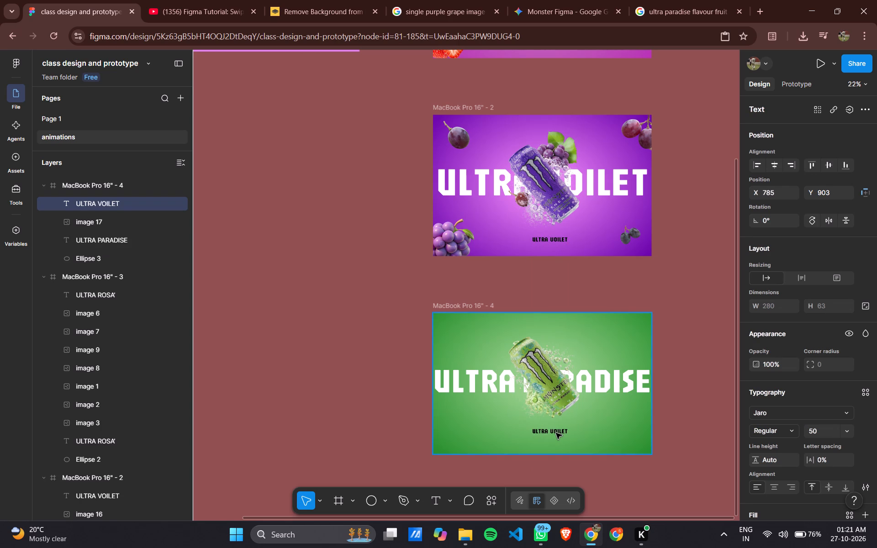
left_click_drag(556, 433, 556, 432)
Change the copied caption's text in the green frame to ULTRA PARADISE.
double_click(558, 432)
left_click(558, 432)
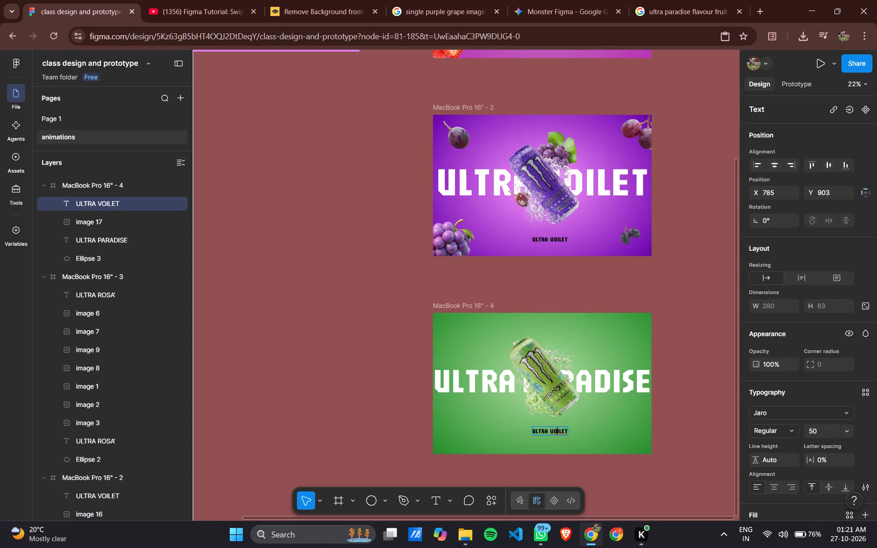
key("Right")
key("Right")
key("Right")
key("Right")
key("BackSpace")
key("BackSpace")
key("BackSpace")
key("BackSpace")
key("BackSpace")
key("BackSpace")
type("PARADISE")
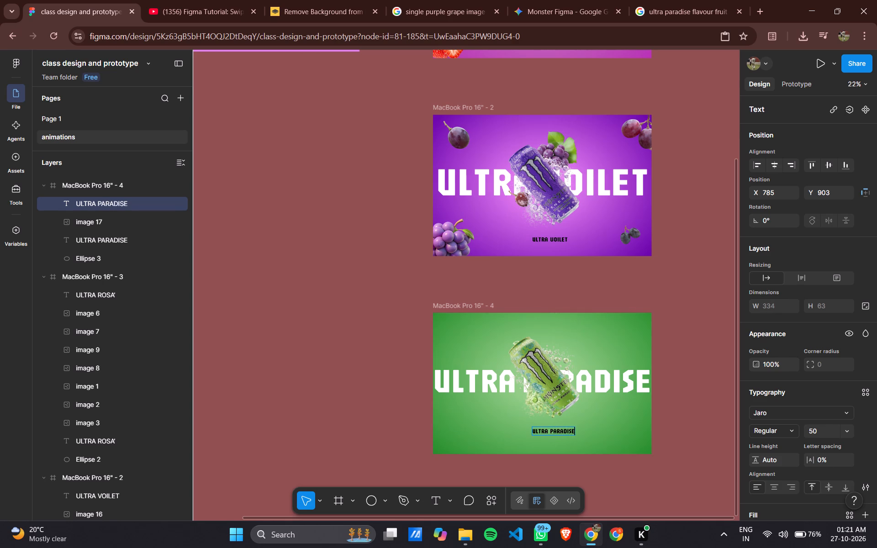
left_click(702, 470)
Reposition the small ULTRA PARADISE caption below the green can to about X 770, Y 951.
scroll(702, 470, "down", 1)
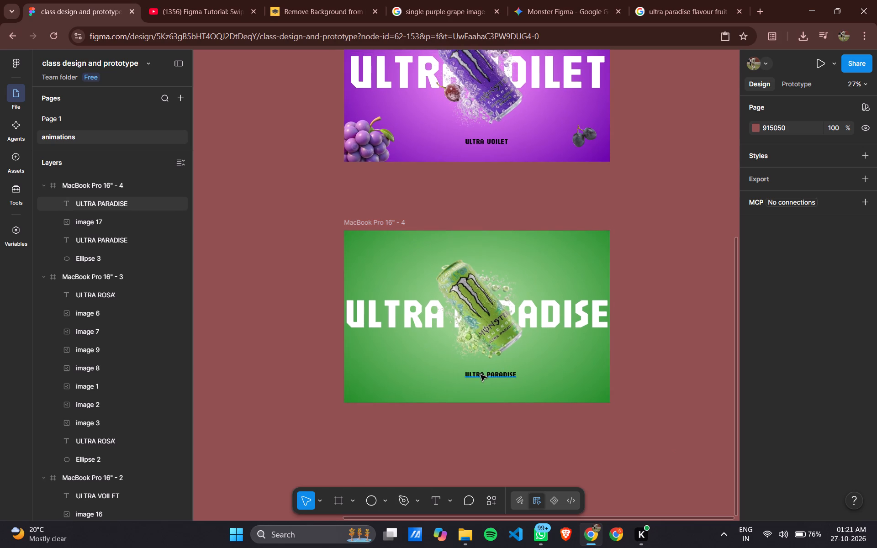
left_click_drag(481, 375, 479, 374)
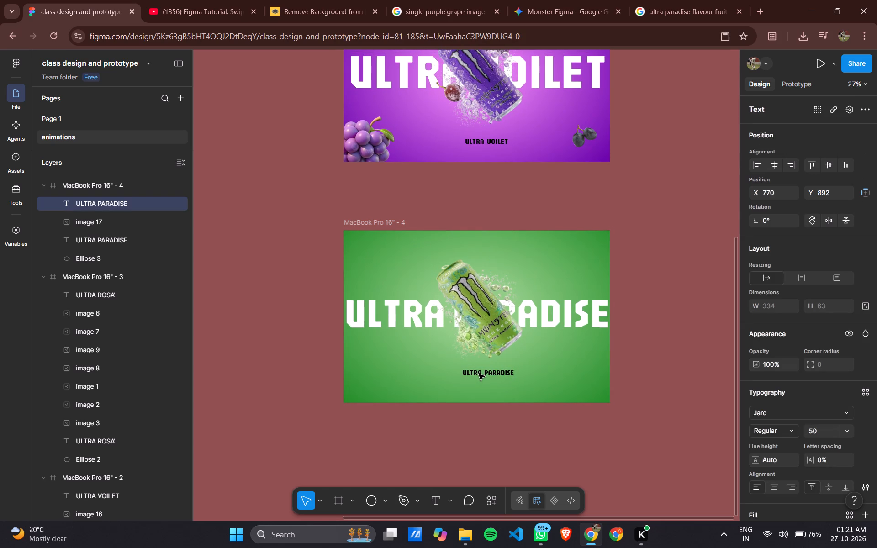
left_click_drag(479, 374, 480, 378)
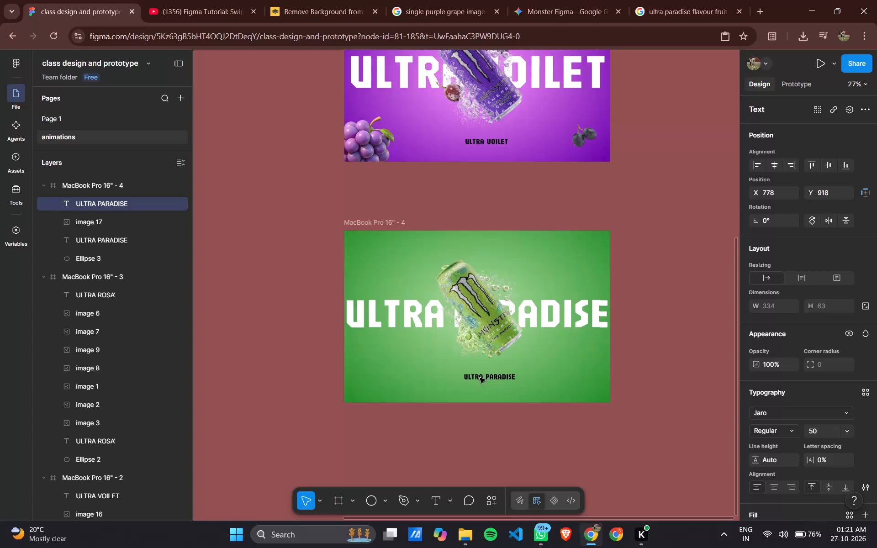
left_click_drag(480, 378, 476, 378)
left_click_drag(476, 378, 479, 382)
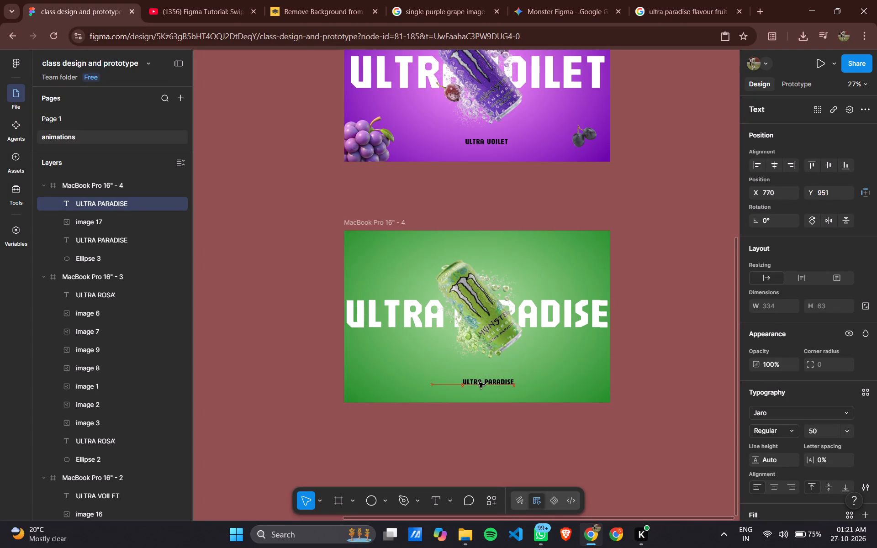
Reposition the small ULTRA PARADISE caption below the green can to about X 740, Y 938.
left_click_drag(479, 382, 482, 384)
left_click_drag(482, 384, 473, 381)
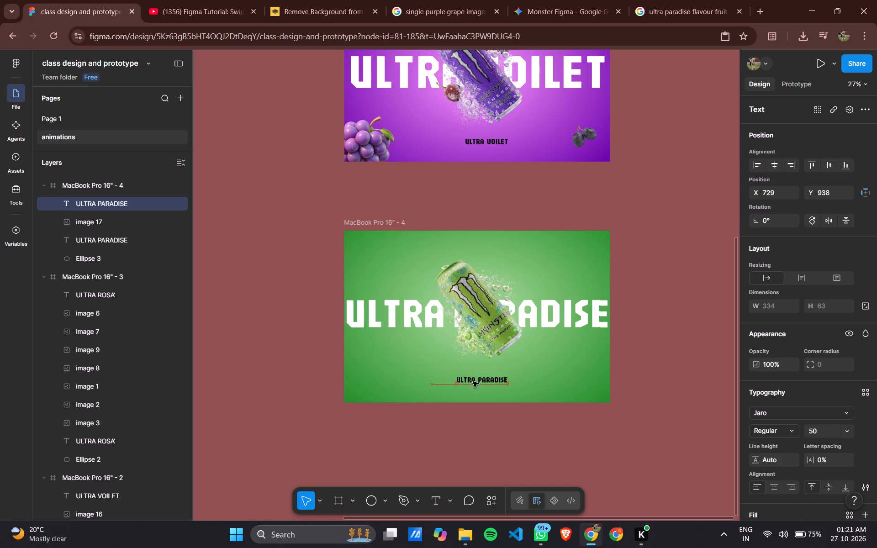
left_click_drag(473, 381, 473, 381)
left_click_drag(473, 381, 474, 382)
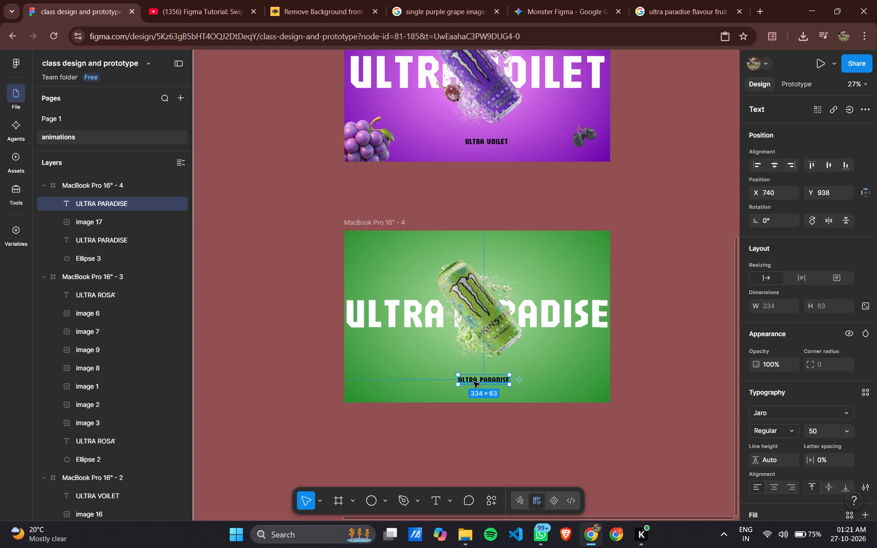
left_click(559, 465)
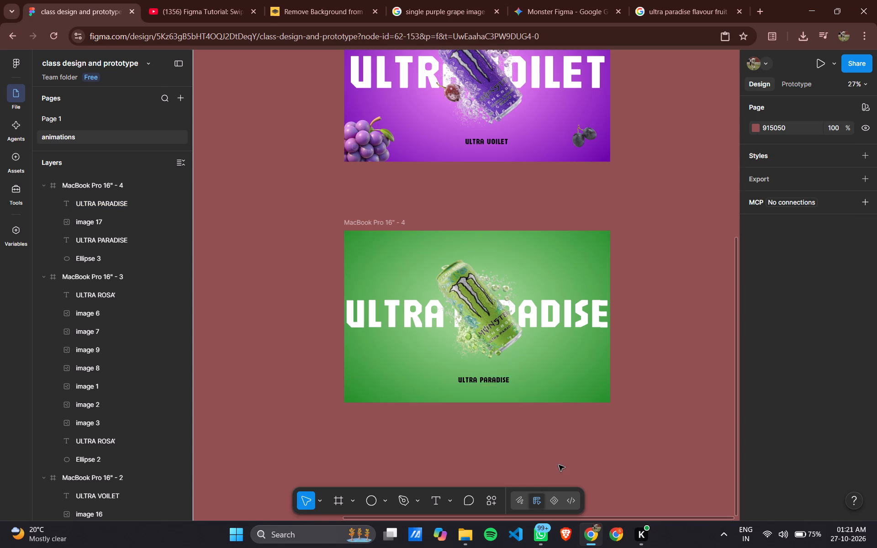
scroll(559, 465, "down", 1)
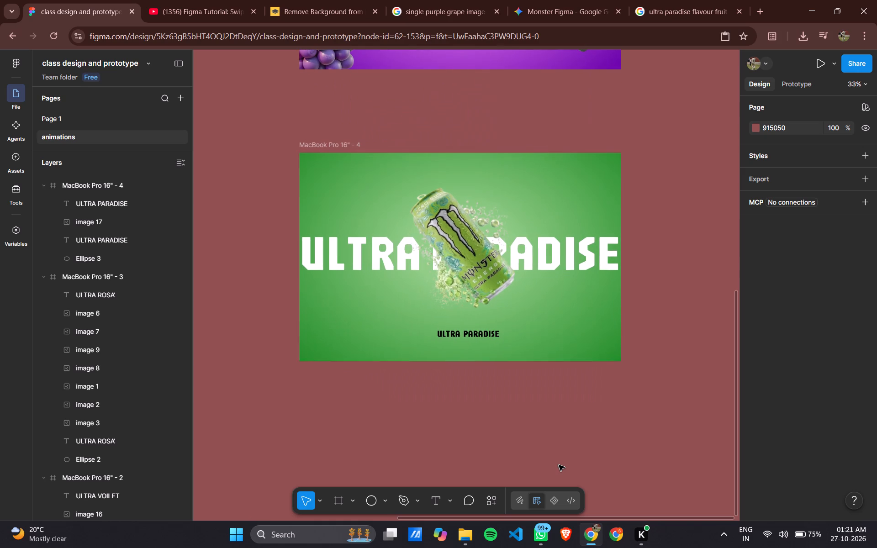
scroll(559, 465, "up", 1)
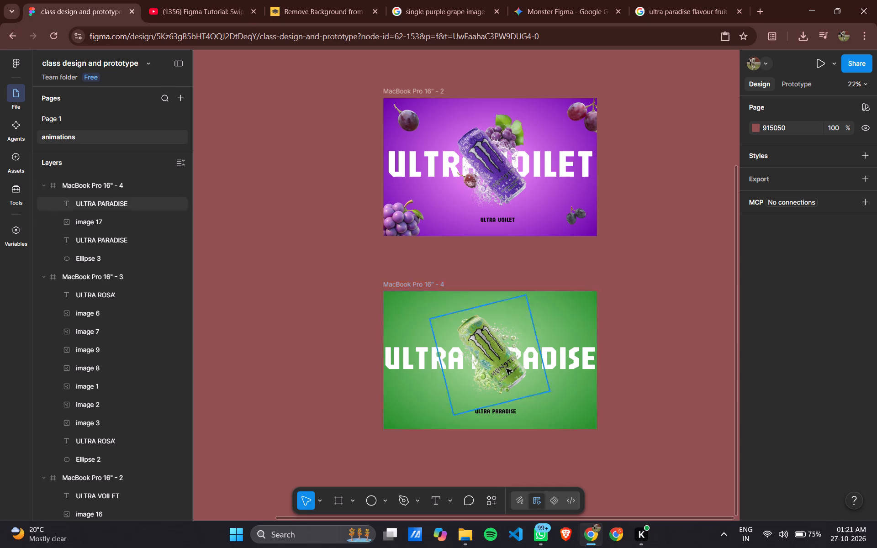
left_click(463, 0)
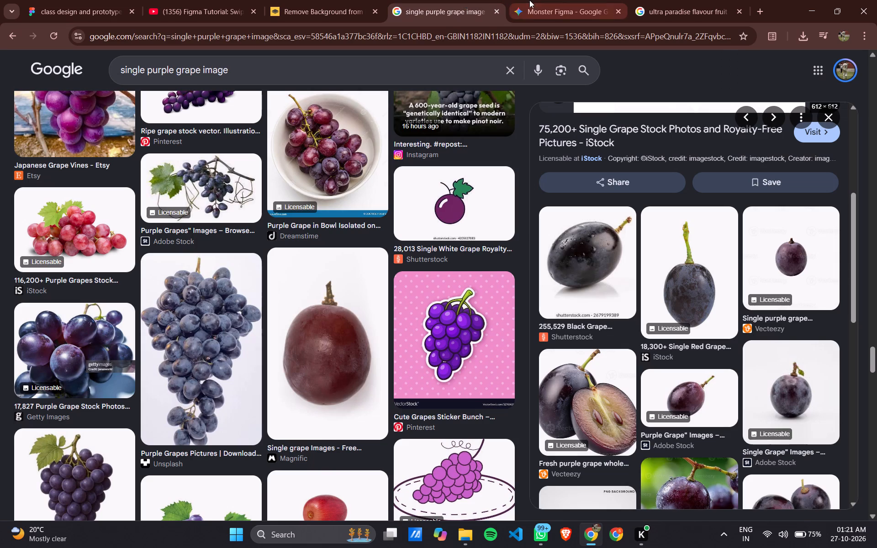
left_click(533, 0)
left_click(698, 0)
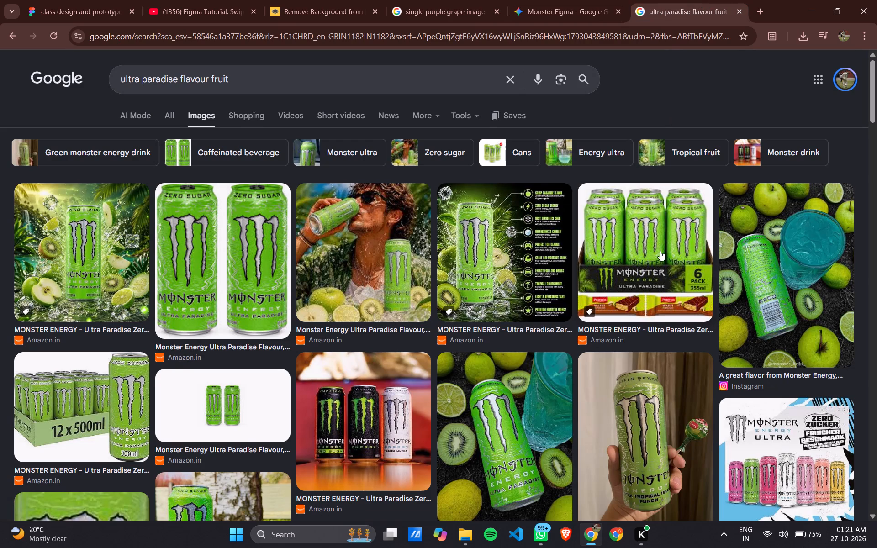
scroll(660, 251, "down", 6)
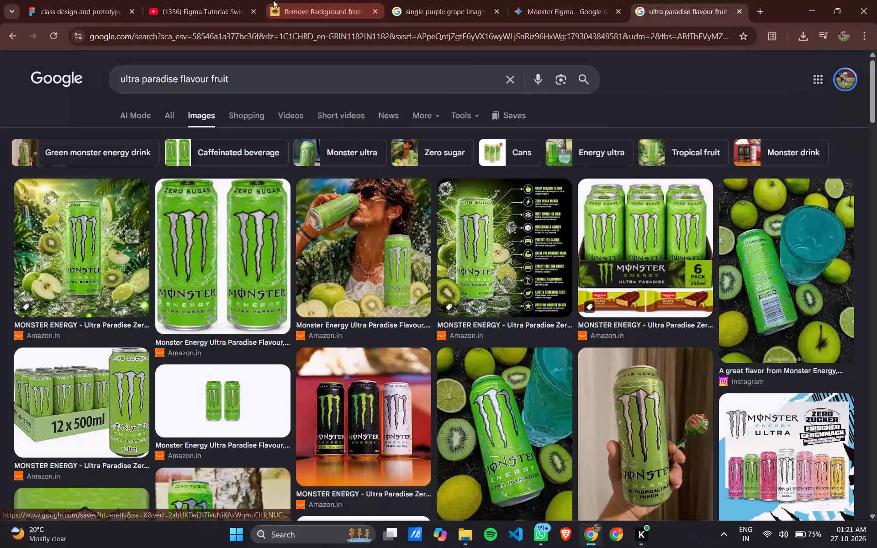
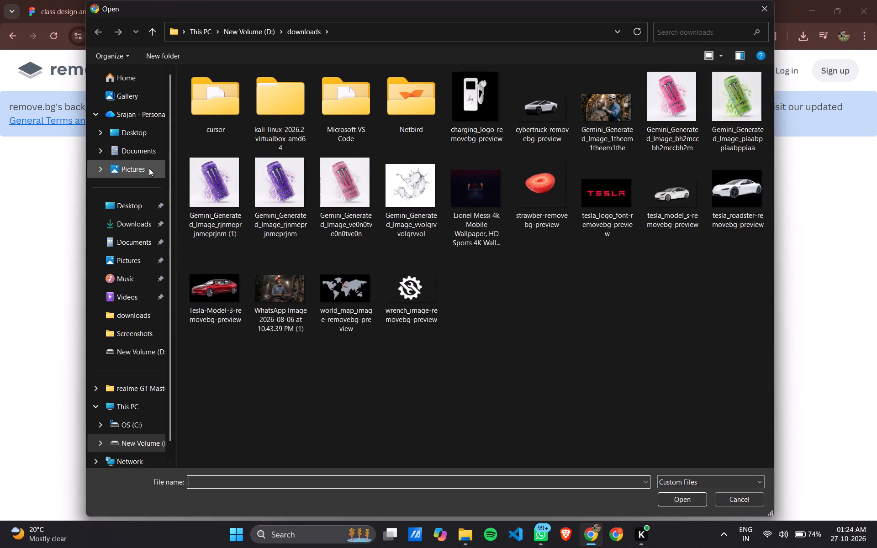
left_click(147, 216)
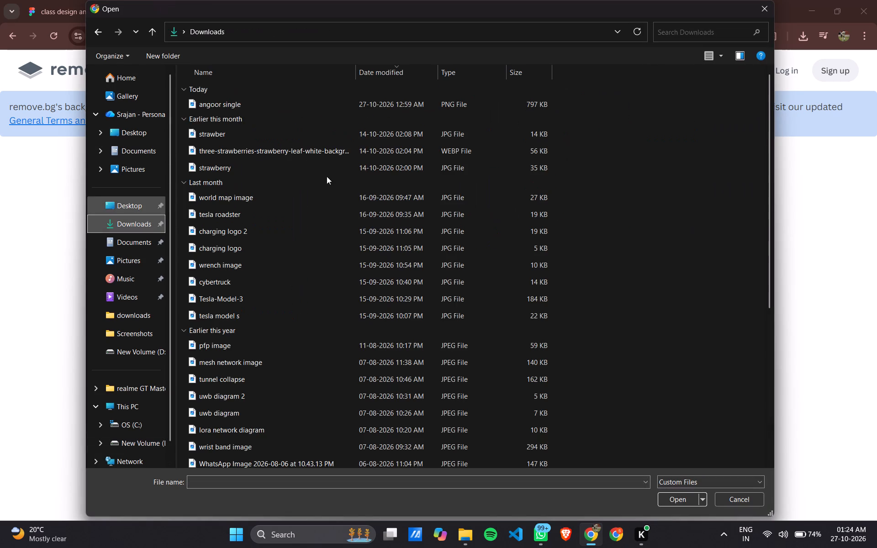
scroll(332, 175, "down", 1)
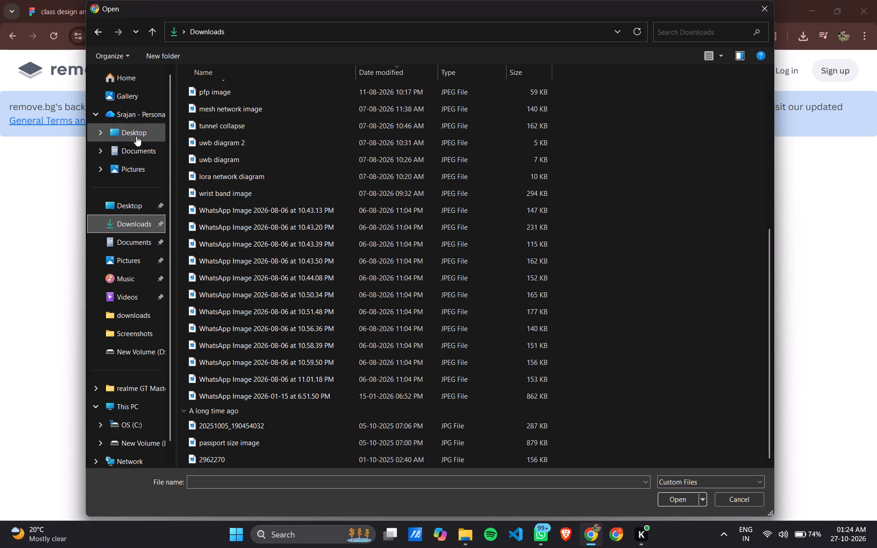
left_click(143, 138)
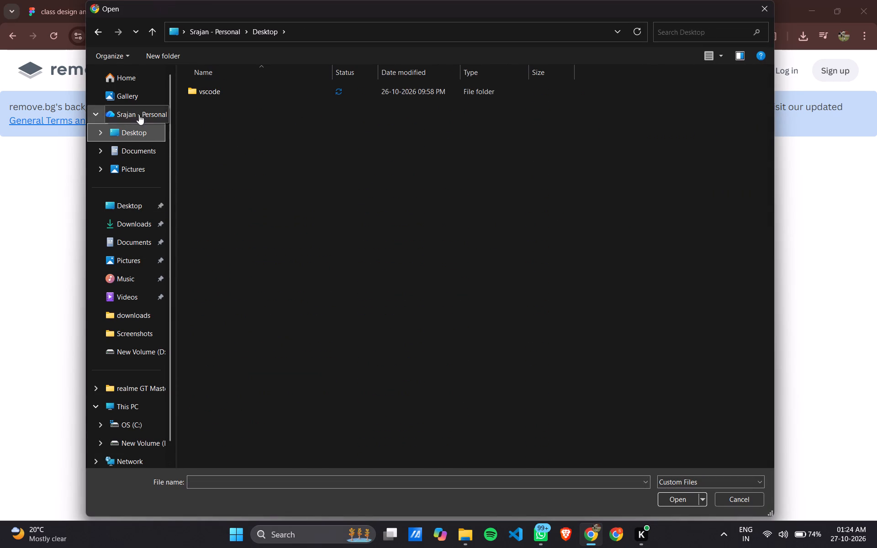
left_click(144, 153)
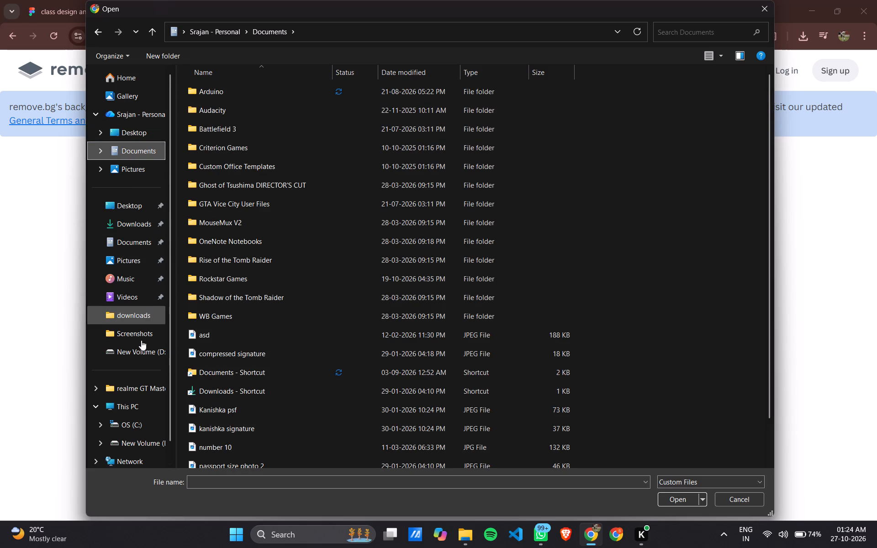
left_click(145, 325)
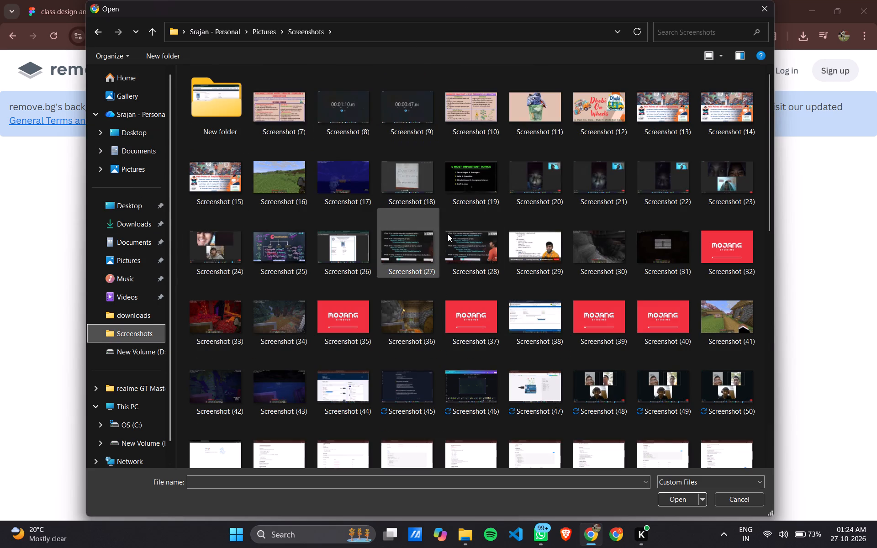
scroll(448, 234, "down", 17)
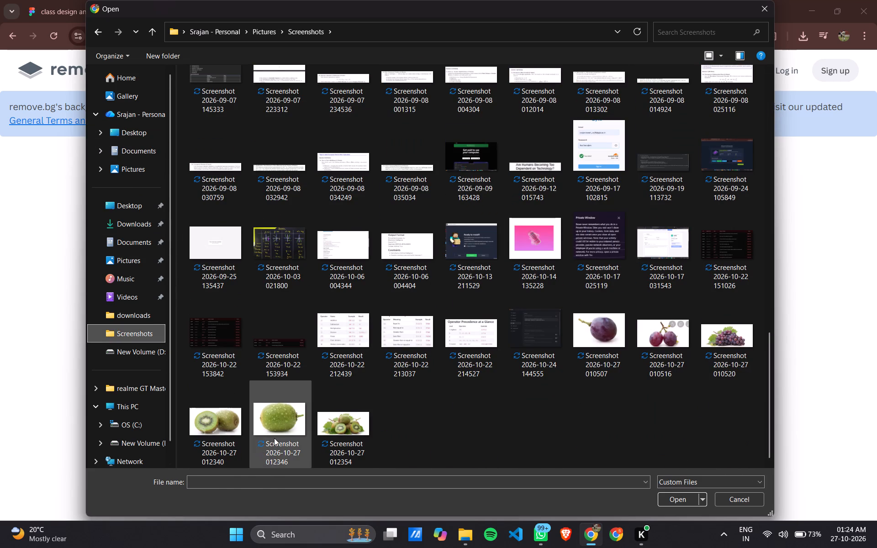
left_click(274, 438)
left_click(683, 505)
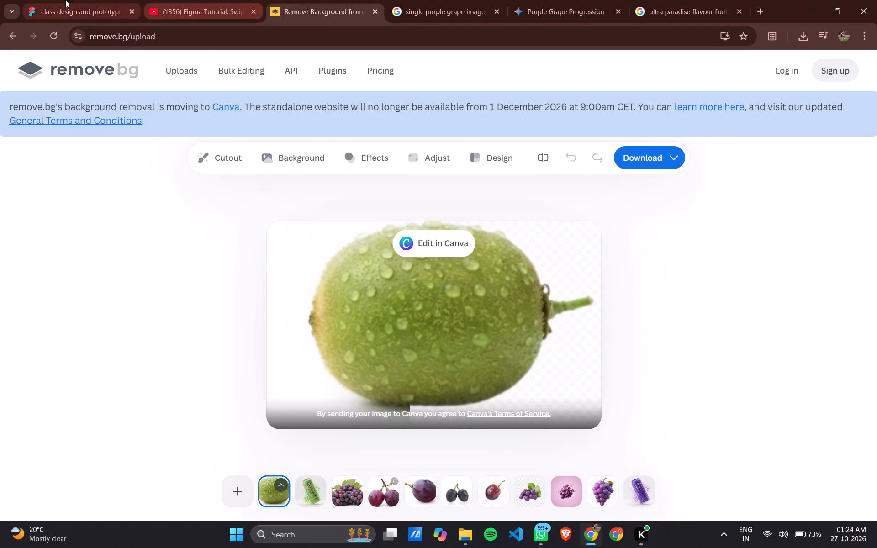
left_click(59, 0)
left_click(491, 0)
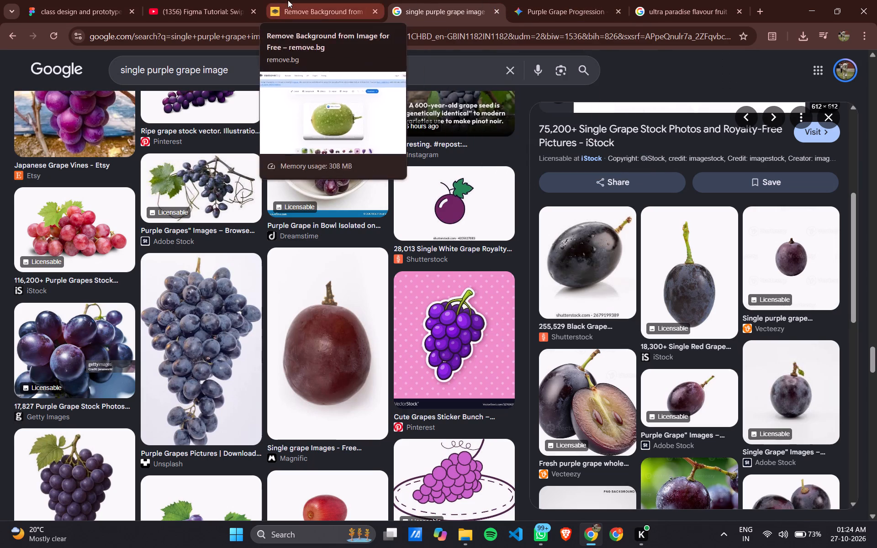
left_click(363, 0)
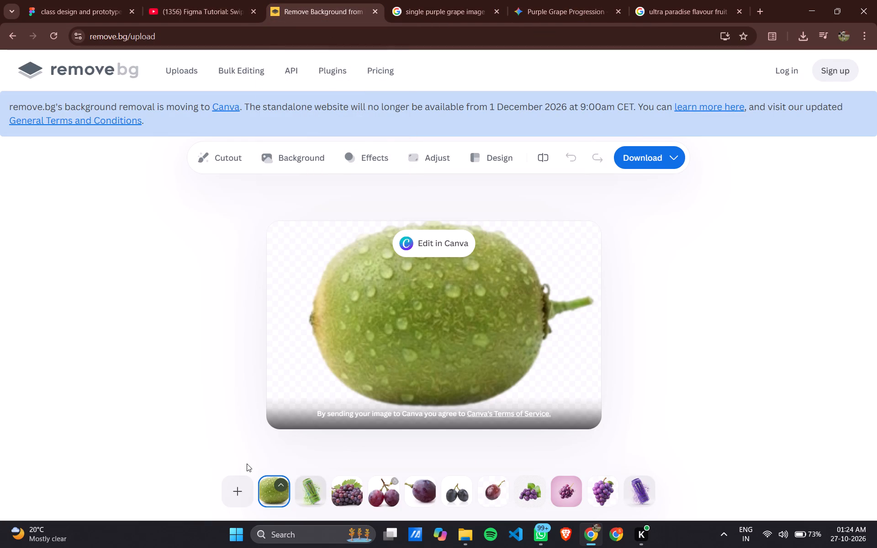
left_click(241, 485)
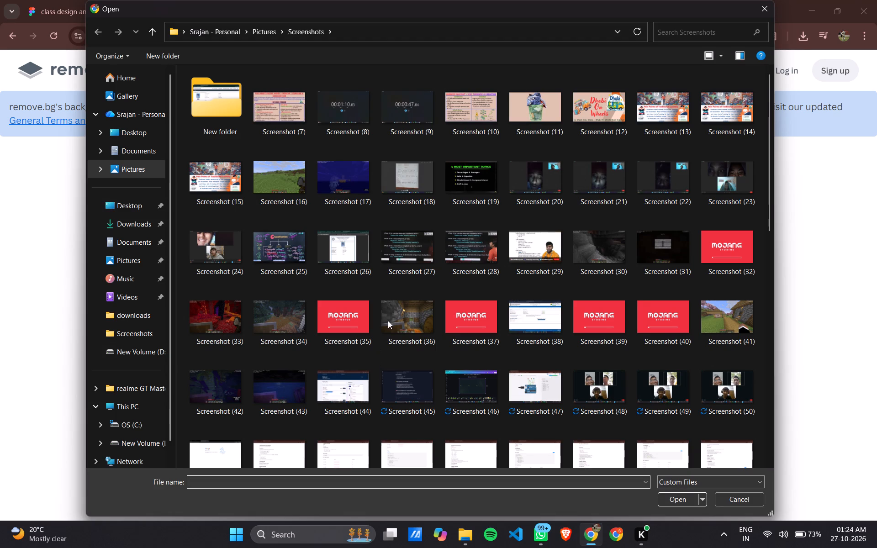
scroll(388, 321, "down", 8)
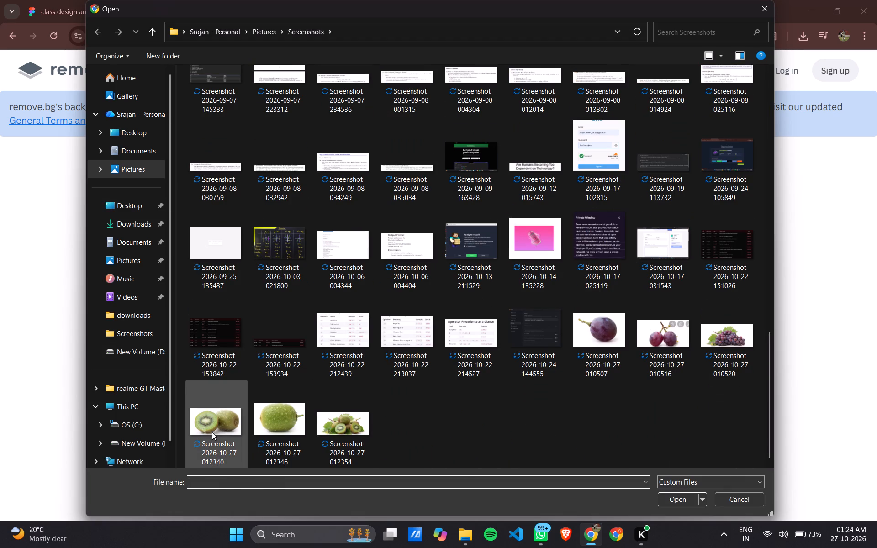
left_click(212, 432)
left_click(677, 500)
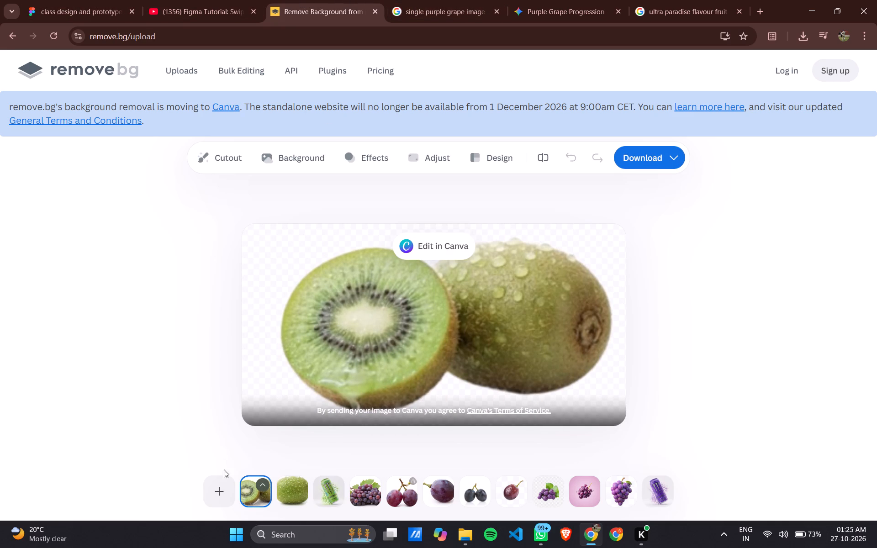
left_click(223, 502)
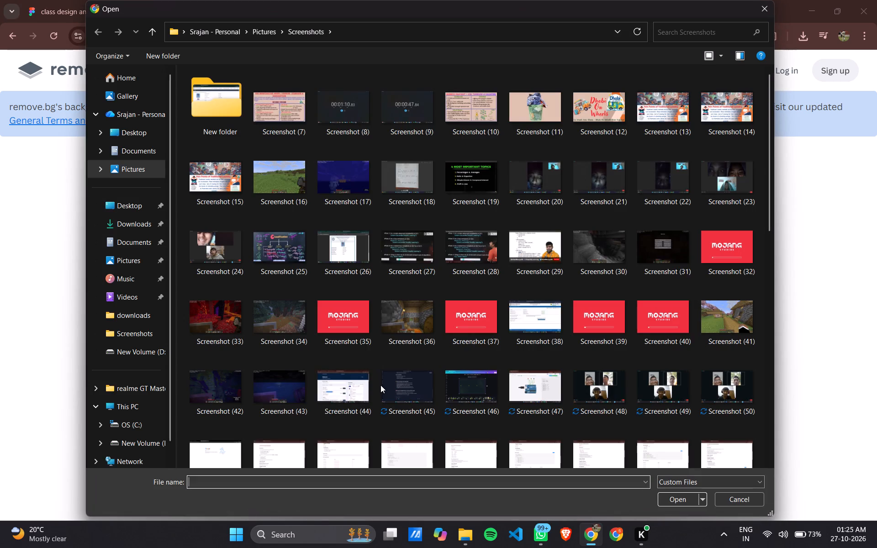
scroll(380, 385, "down", 14)
left_click(348, 432)
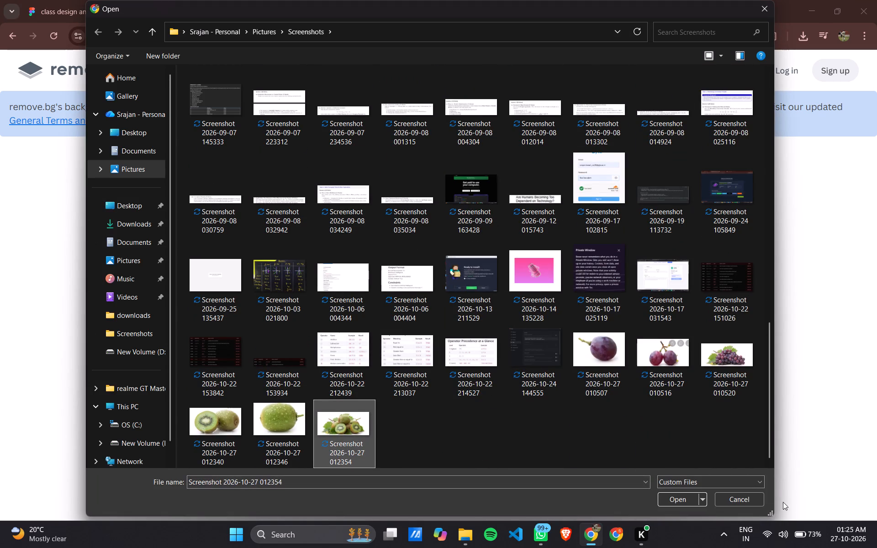
left_click(675, 501)
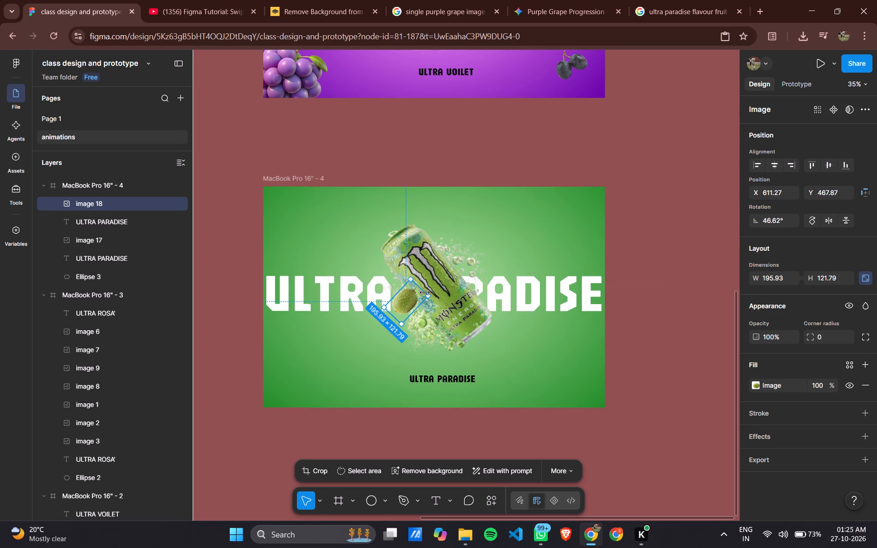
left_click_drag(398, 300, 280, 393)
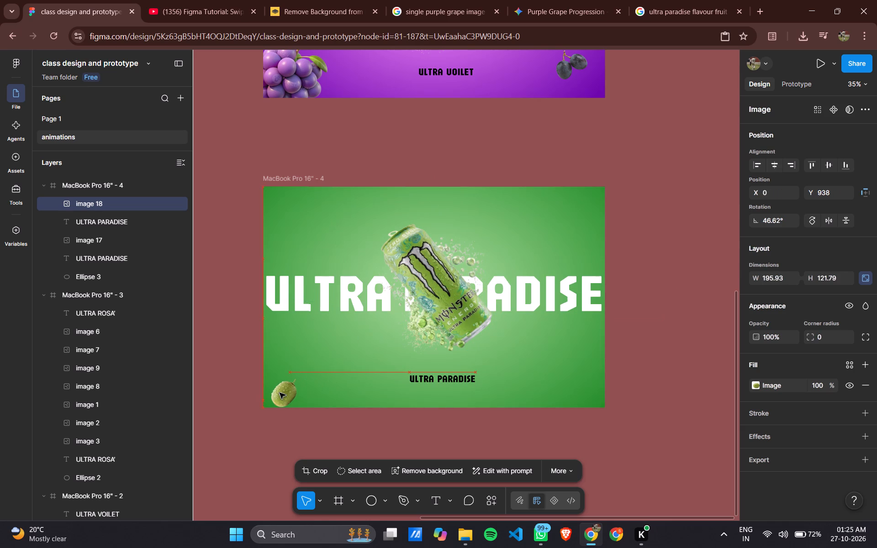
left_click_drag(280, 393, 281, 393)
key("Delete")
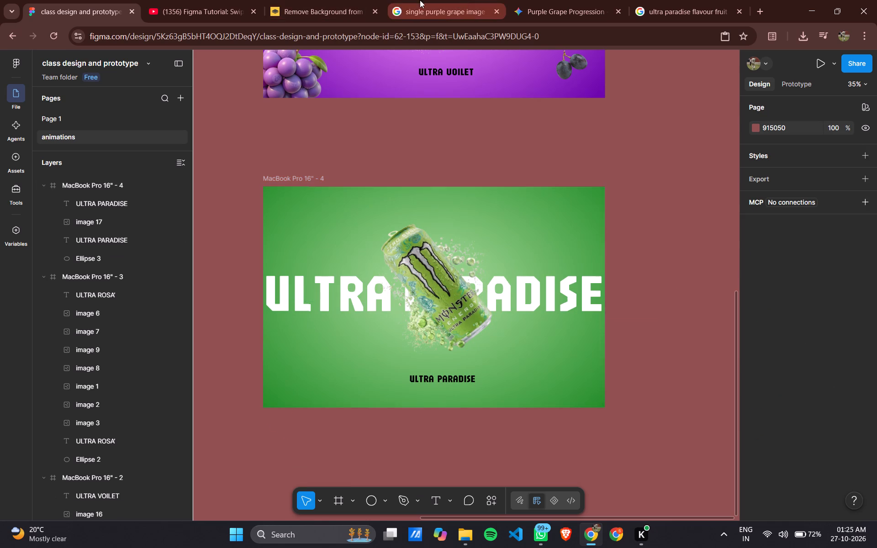
Copy the halved and whole kiwi pair cut-out from remove.bg and paste it into the ULTRA PARADISE frame in Figma.
left_click(322, 0)
left_click(271, 486)
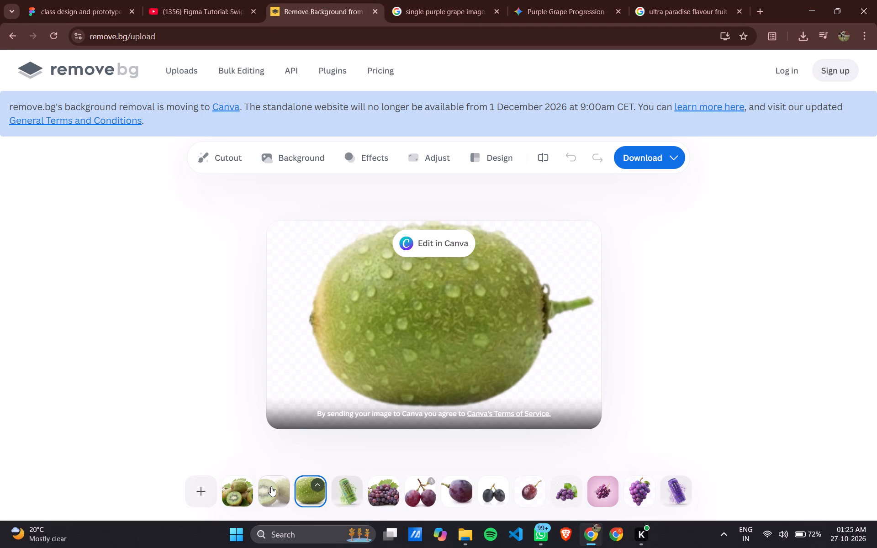
right_click(532, 306)
left_click(598, 335)
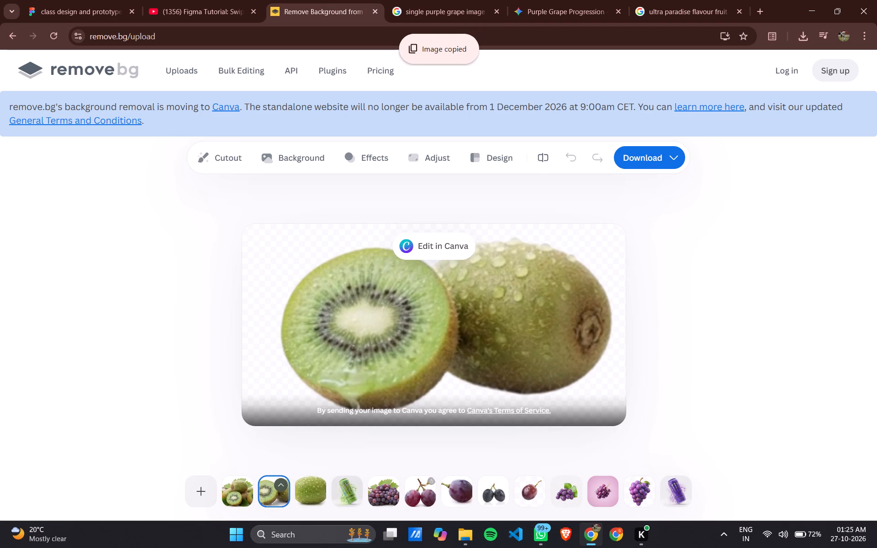
left_click(86, 0)
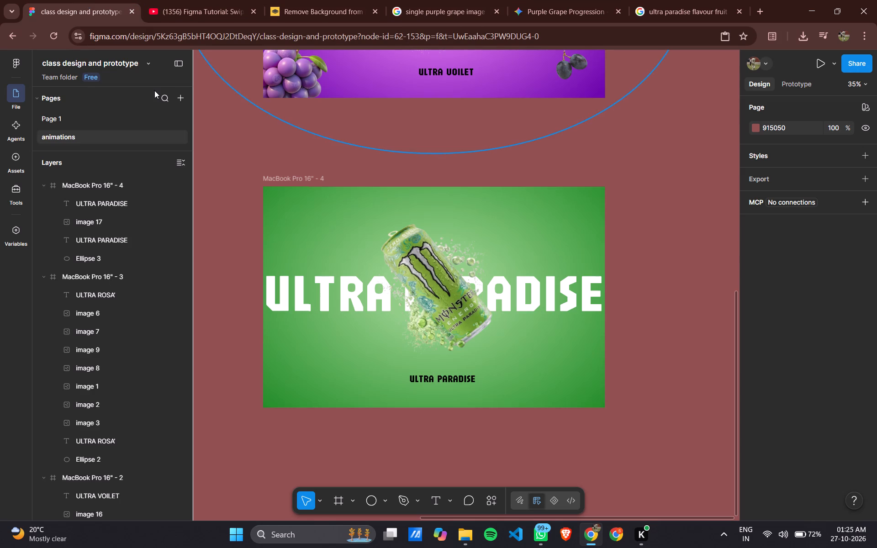
key("ctrl+v")
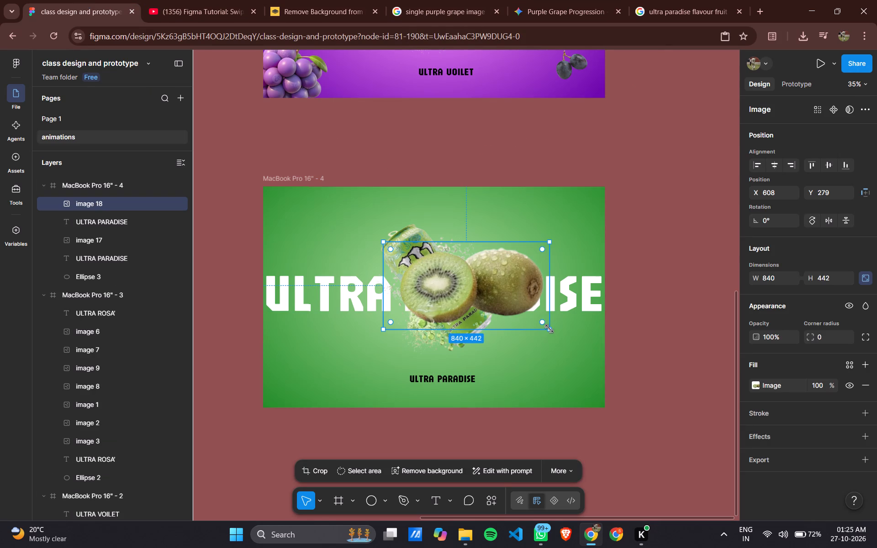
Shrink the kiwi pair to about 410 × 216 and place it over the lower part of the can.
left_click_drag(549, 329, 463, 274)
left_click_drag(412, 253, 347, 382)
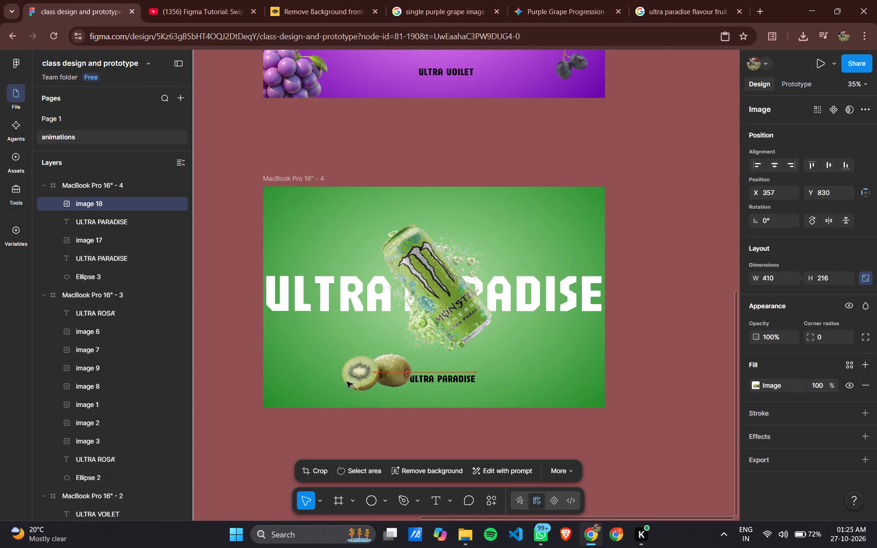
left_click_drag(347, 382, 278, 395)
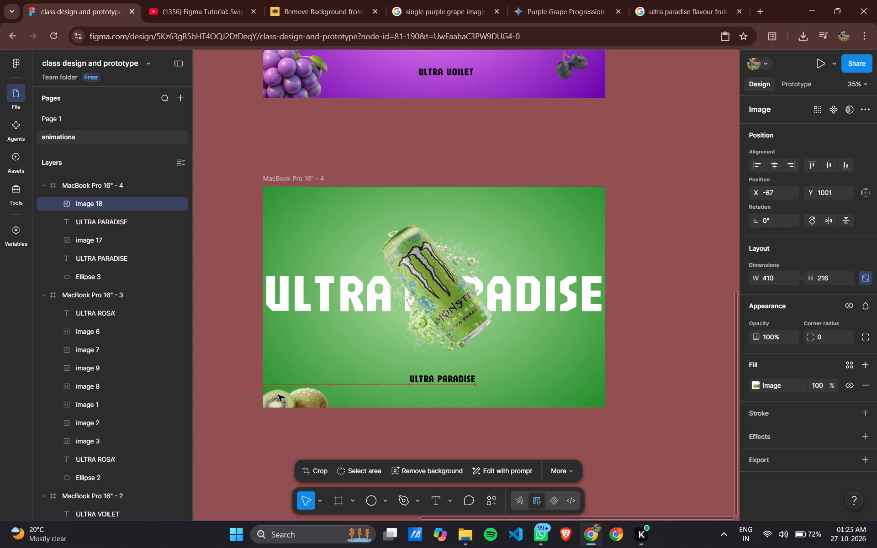
left_click_drag(278, 395, 404, 316)
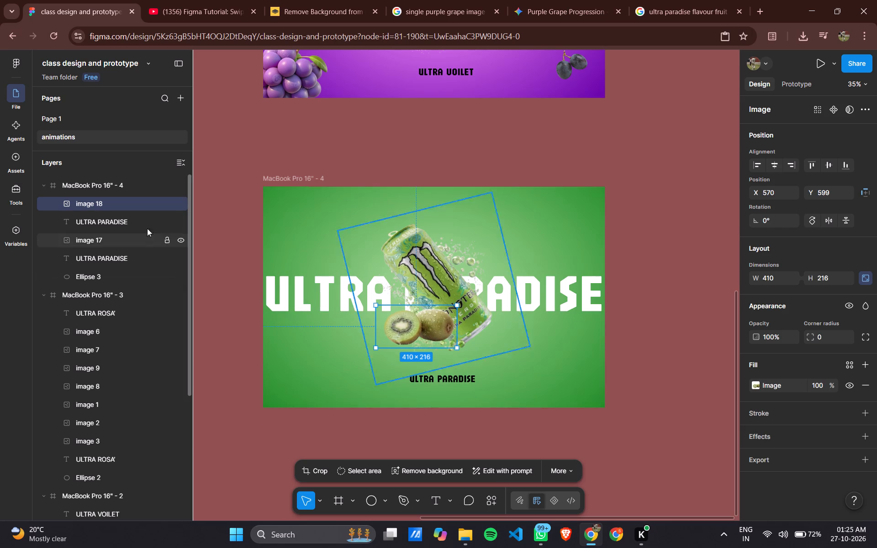
Reorder the kiwi pair's layer beneath the can's image 17 and shift it to the can's lower-left side, about X 497, Y 629.
left_click_drag(133, 196, 121, 247)
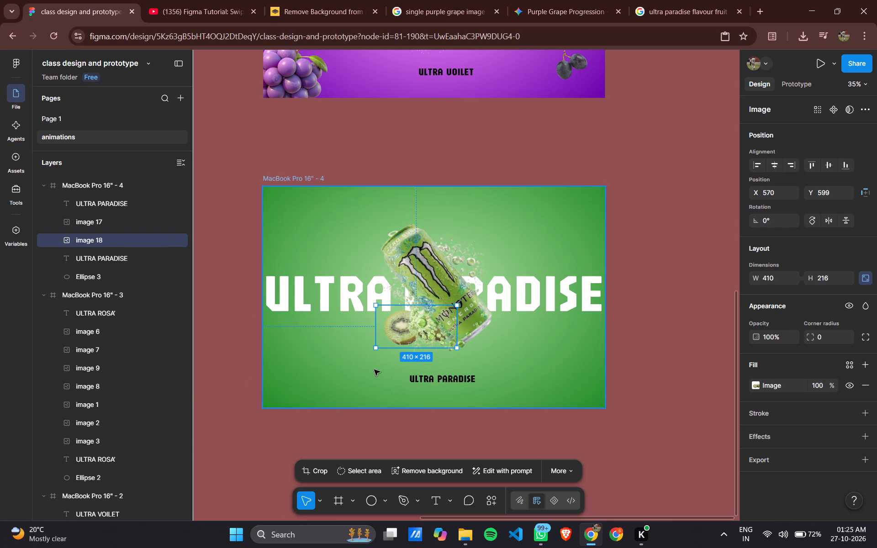
left_click_drag(398, 332, 380, 337)
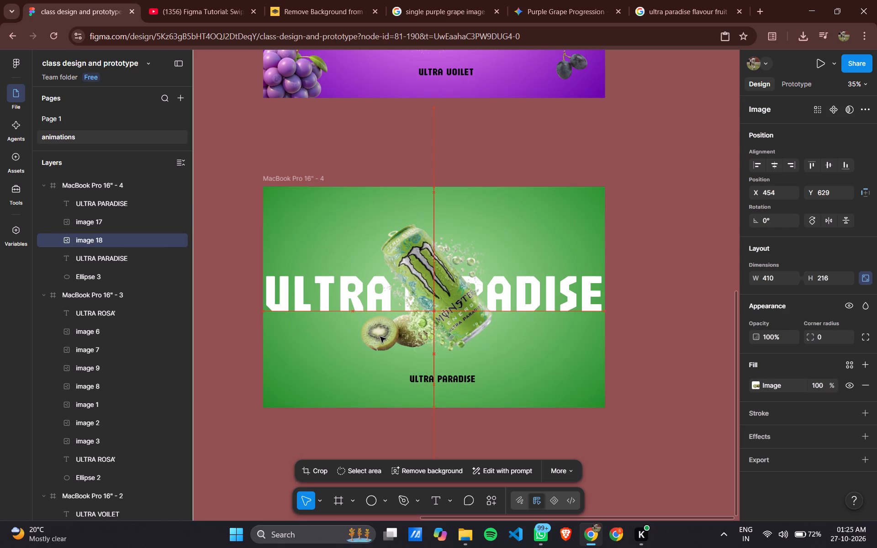
left_click_drag(380, 337, 386, 339)
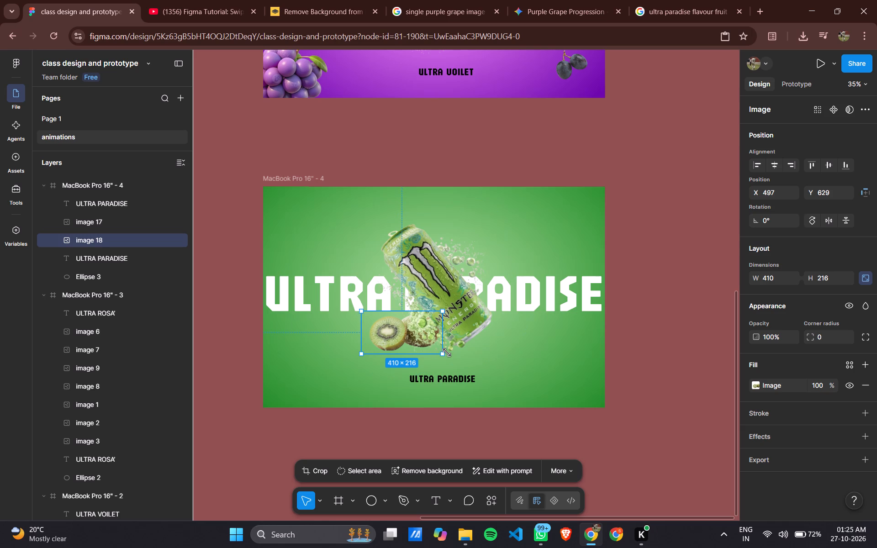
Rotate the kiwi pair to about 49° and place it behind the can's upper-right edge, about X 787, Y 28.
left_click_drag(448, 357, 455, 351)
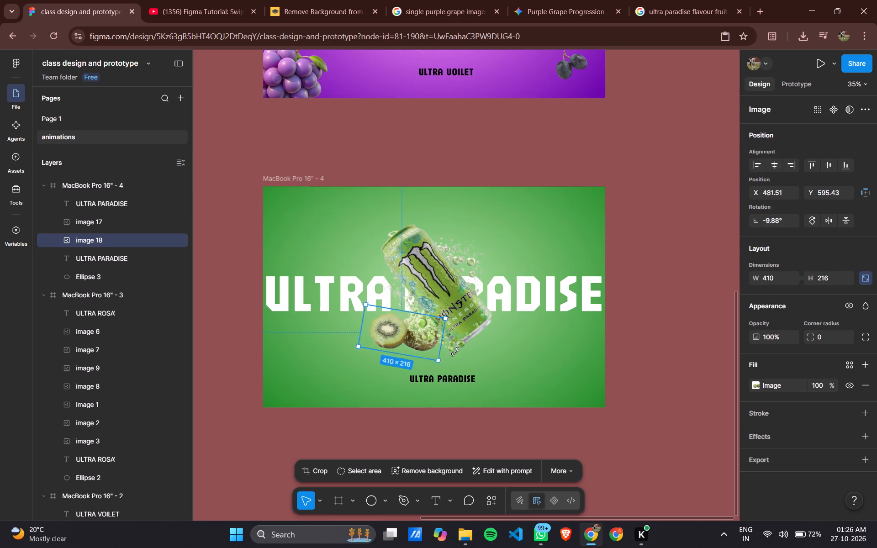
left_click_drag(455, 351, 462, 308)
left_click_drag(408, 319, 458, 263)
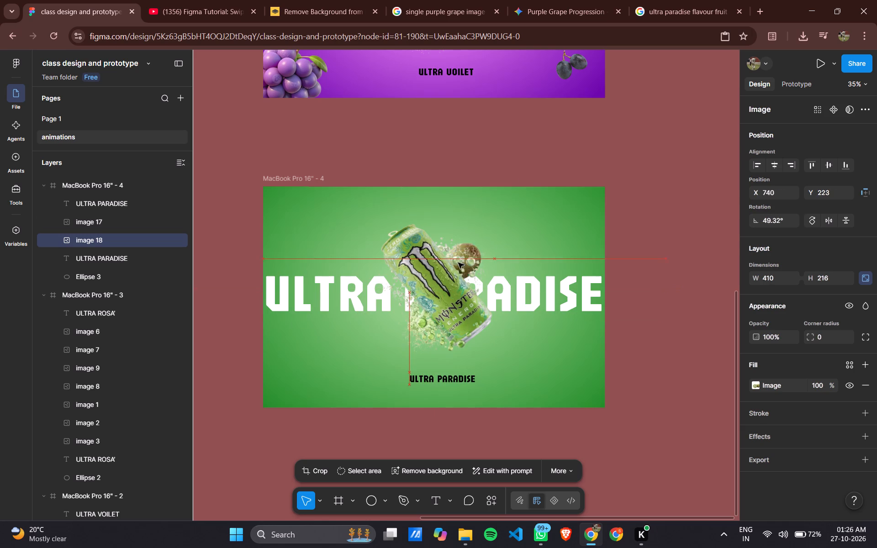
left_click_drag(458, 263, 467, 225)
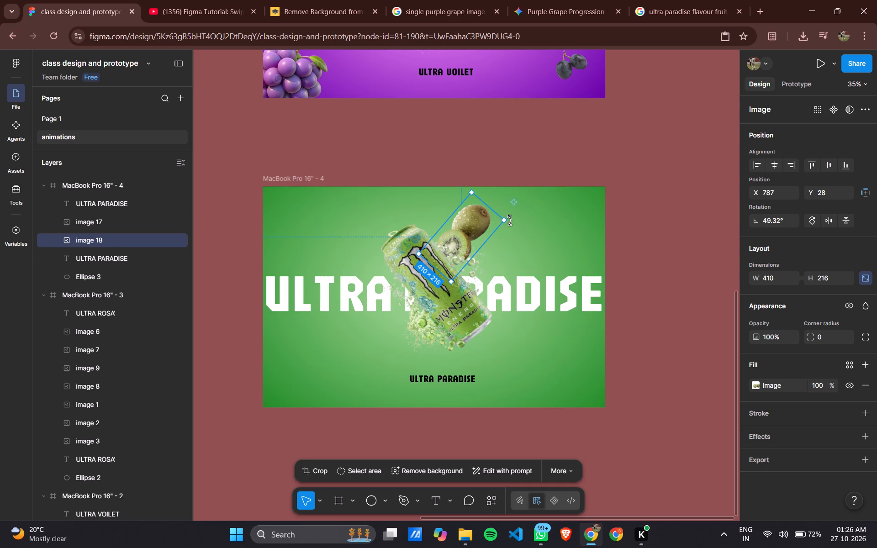
Rotate the kiwi pair to about -25°, resize it to about 382 × 201, and tuck it behind the can's upper-right side.
left_click_drag(510, 220, 511, 309)
left_click_drag(486, 272, 480, 288)
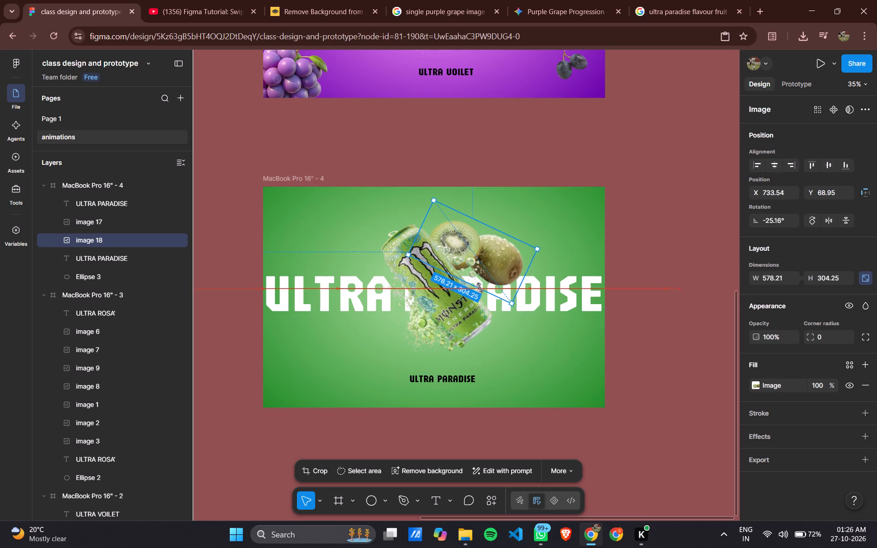
left_click_drag(480, 288, 466, 260)
left_click_drag(463, 236, 460, 242)
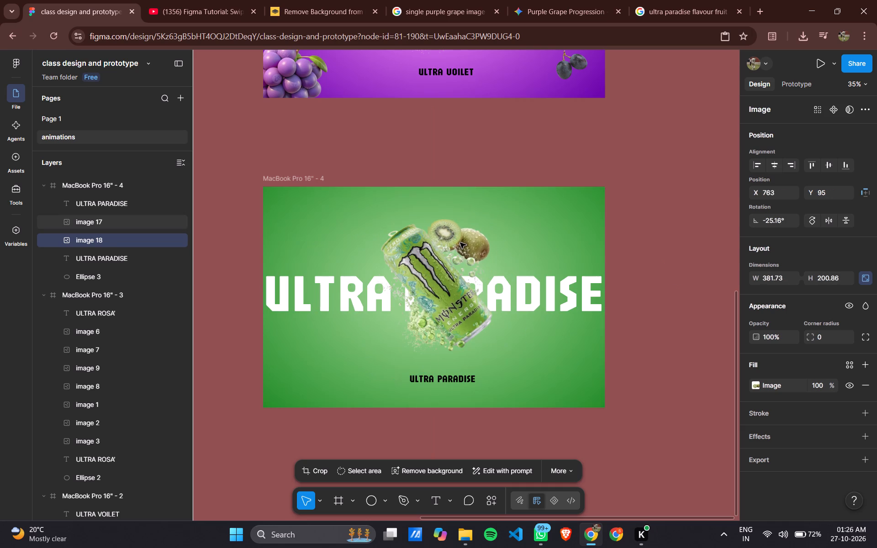
left_click_drag(460, 242, 463, 253)
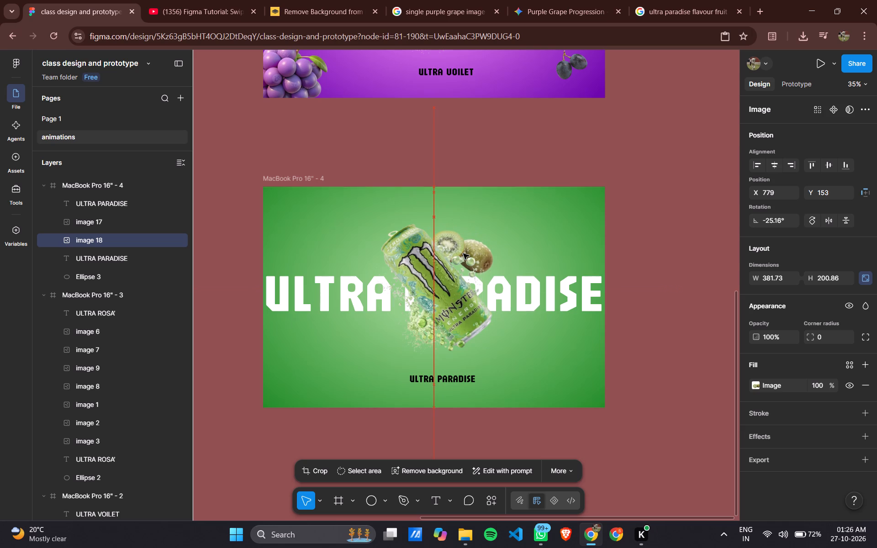
left_click_drag(463, 253, 463, 255)
left_click(658, 234)
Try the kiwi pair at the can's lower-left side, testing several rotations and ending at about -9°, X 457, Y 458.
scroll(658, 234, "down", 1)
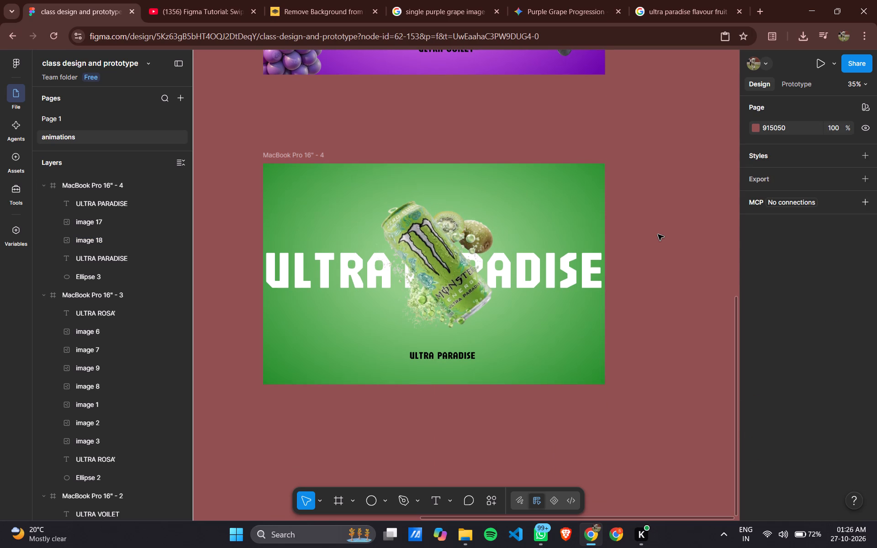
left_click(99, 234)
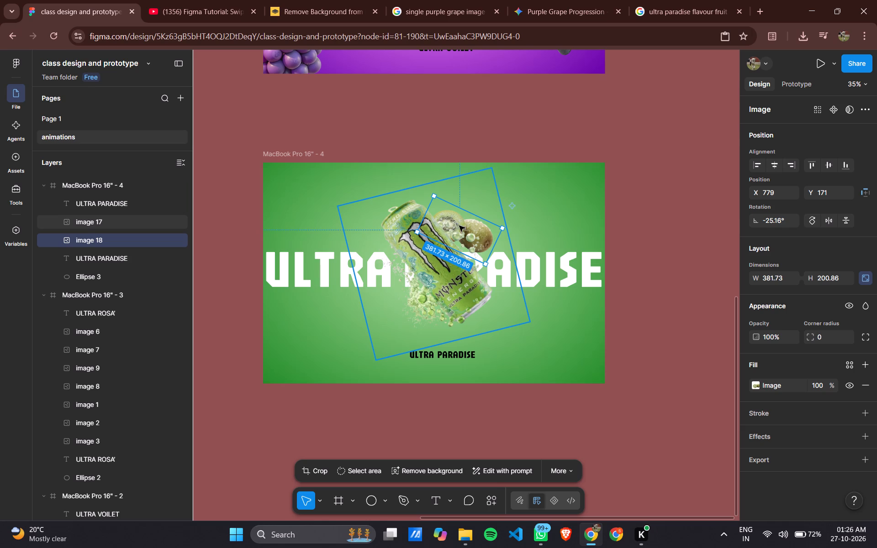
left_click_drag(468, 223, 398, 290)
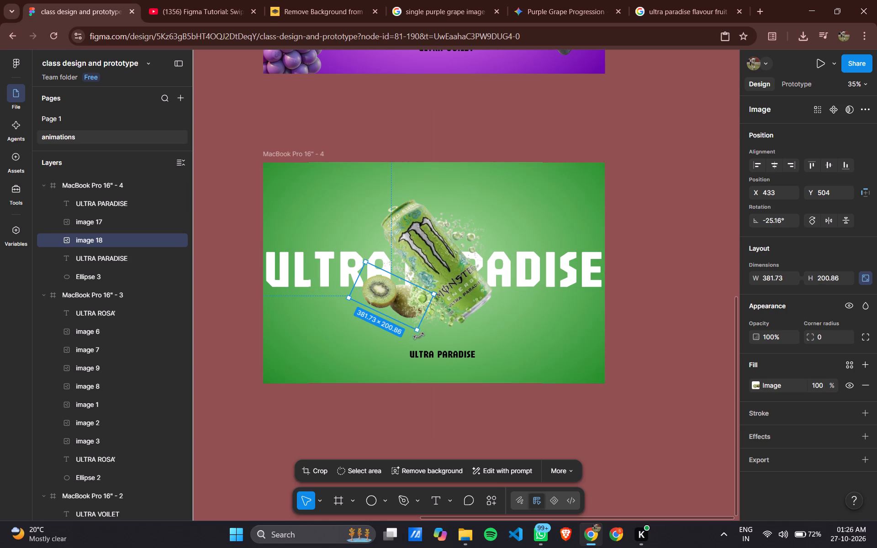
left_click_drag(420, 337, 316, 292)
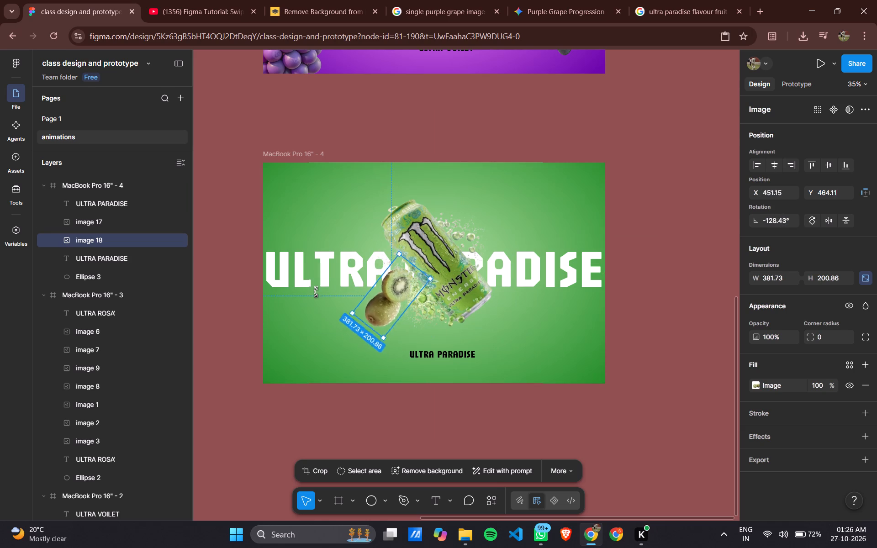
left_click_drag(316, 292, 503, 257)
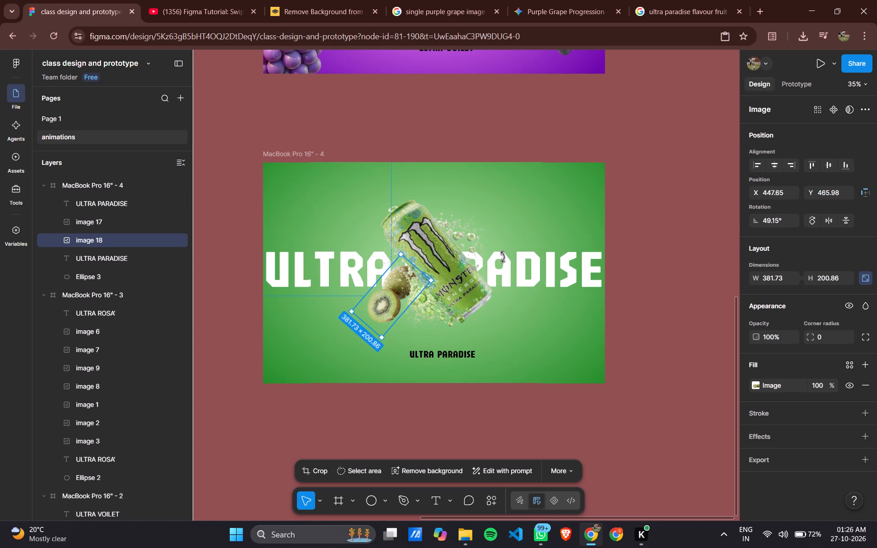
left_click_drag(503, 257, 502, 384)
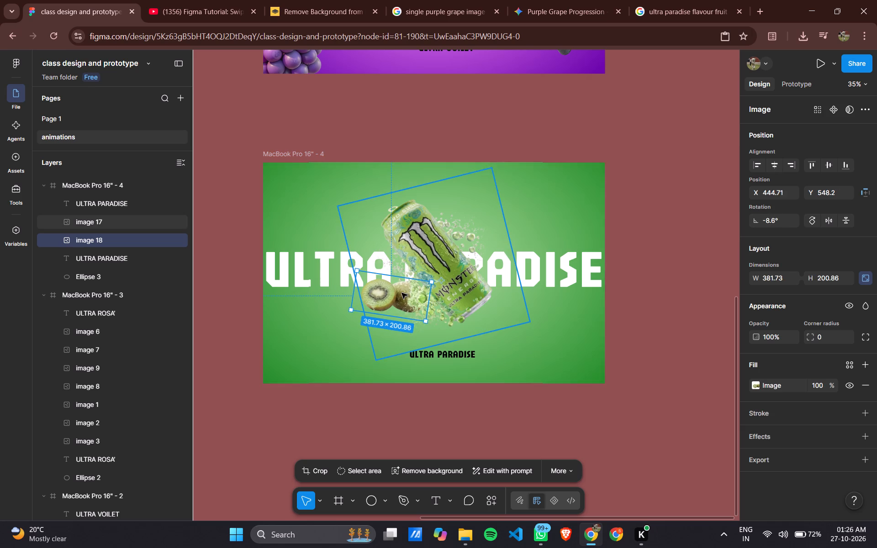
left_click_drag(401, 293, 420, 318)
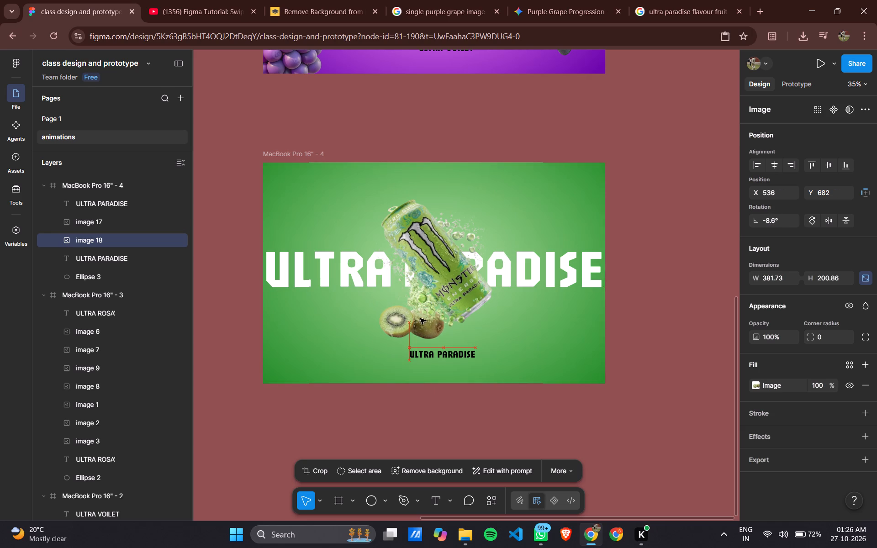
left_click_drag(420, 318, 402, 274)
Rotate the kiwi pair to about -53° and tuck it behind the can's upper-right edge, about X 748, Y 90.
scroll(402, 274, "up", 1)
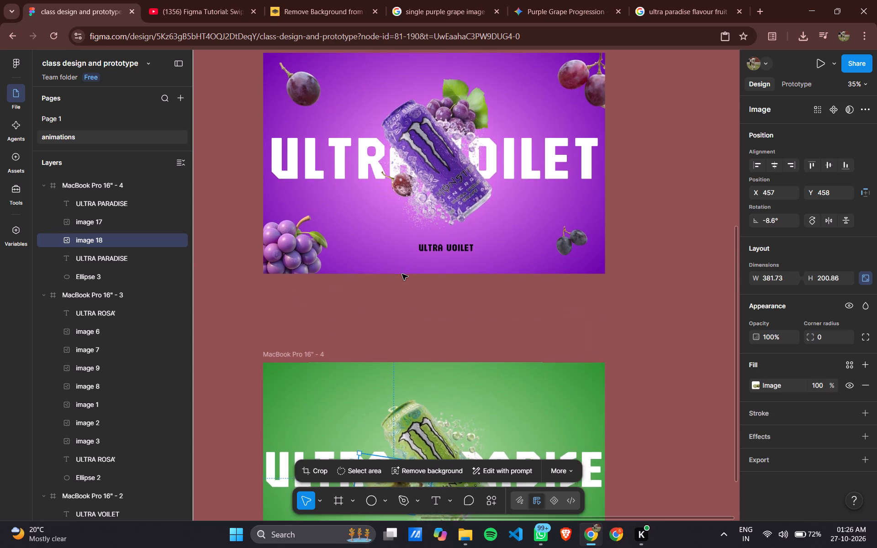
scroll(402, 274, "up", 1)
left_click_drag(402, 302, 469, 255)
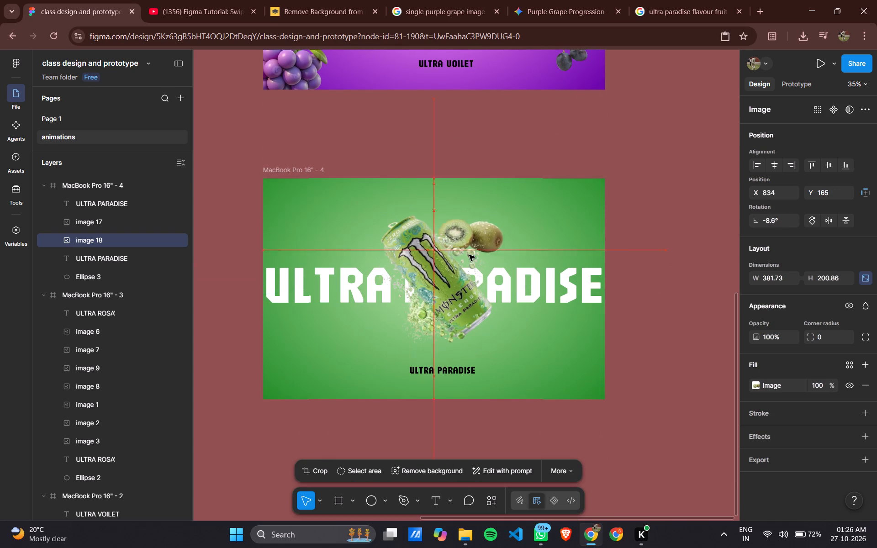
left_click_drag(469, 255, 464, 247)
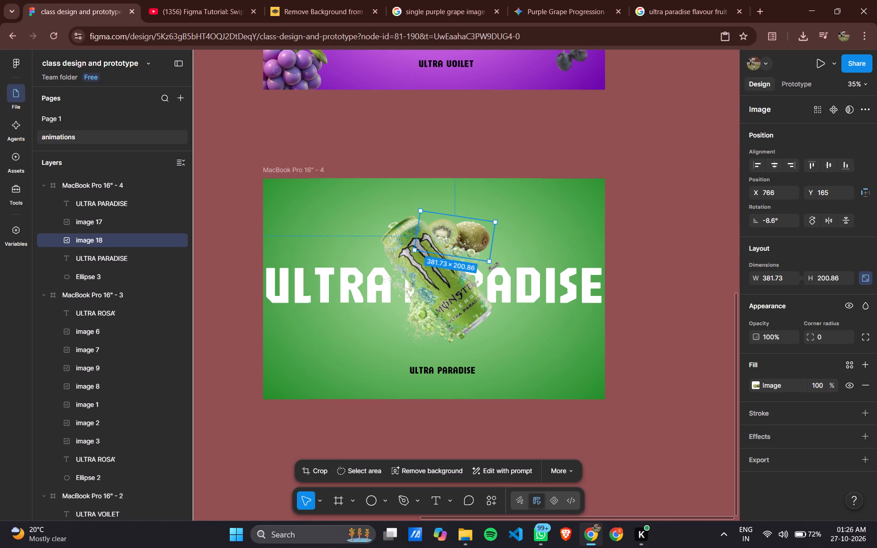
left_click_drag(494, 266, 464, 299)
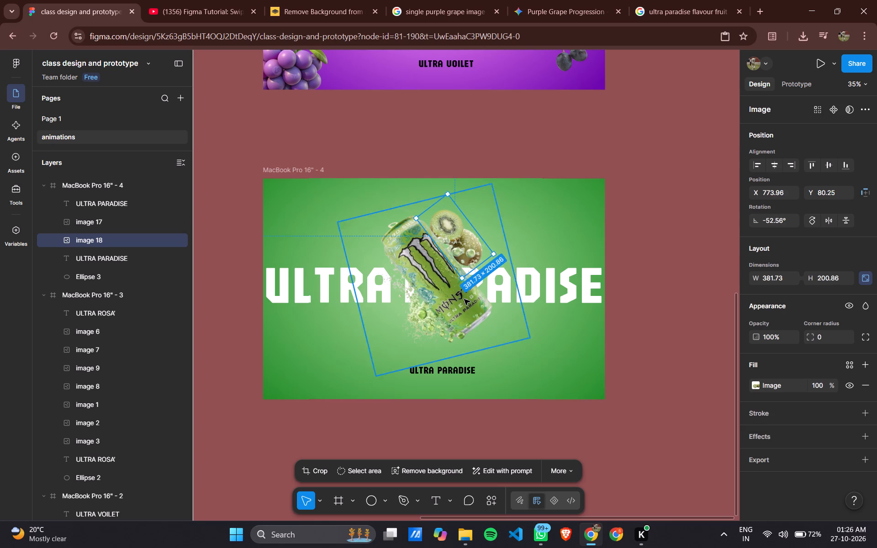
left_click_drag(465, 241, 460, 244)
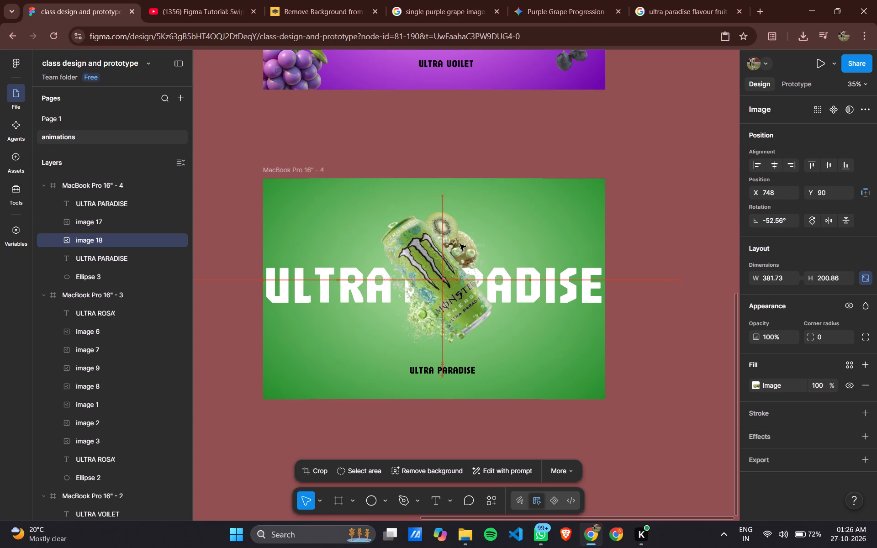
left_click_drag(460, 244, 460, 243)
left_click(654, 236)
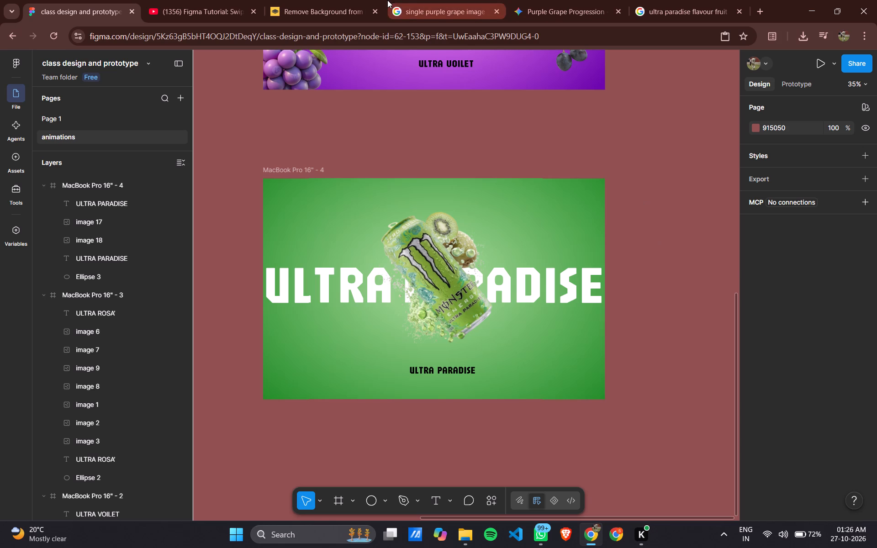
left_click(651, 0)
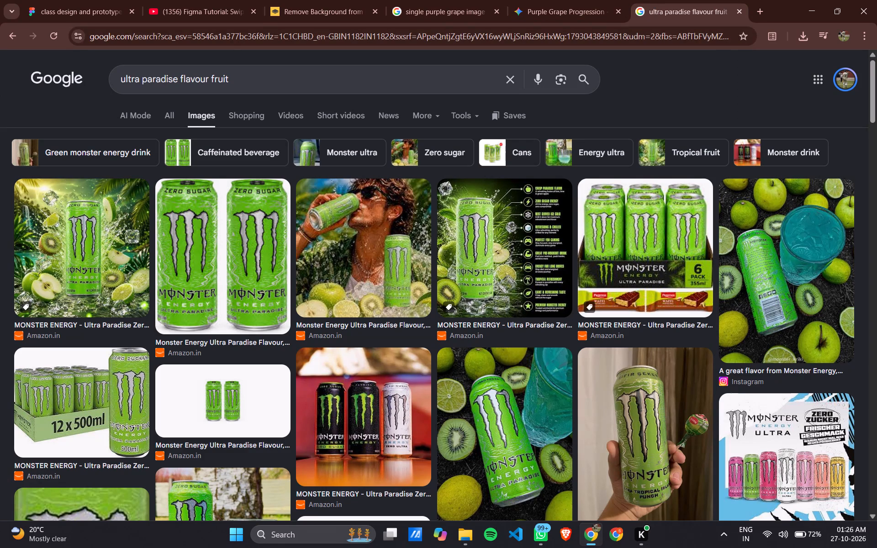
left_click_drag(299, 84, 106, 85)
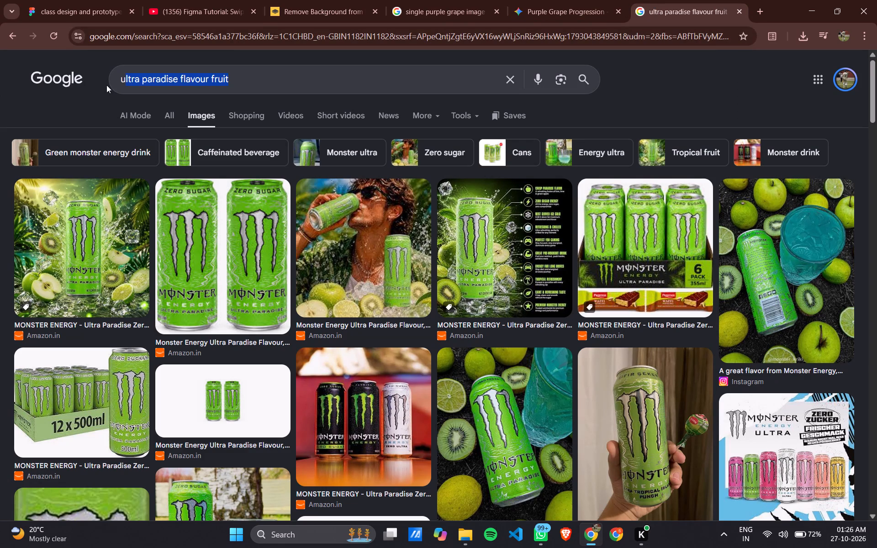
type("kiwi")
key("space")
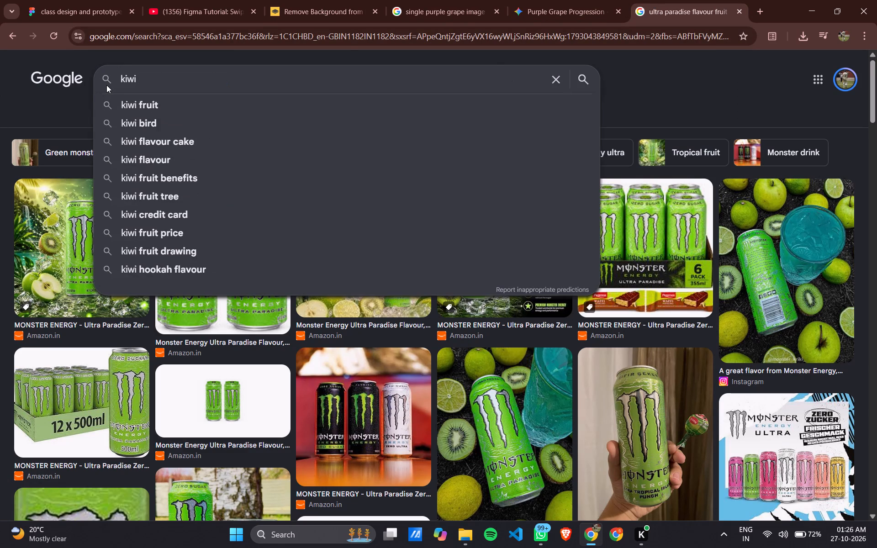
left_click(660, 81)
Switch to the browser tab with the purple grape image search and search for "kiwi images" instead.
left_click(438, 0)
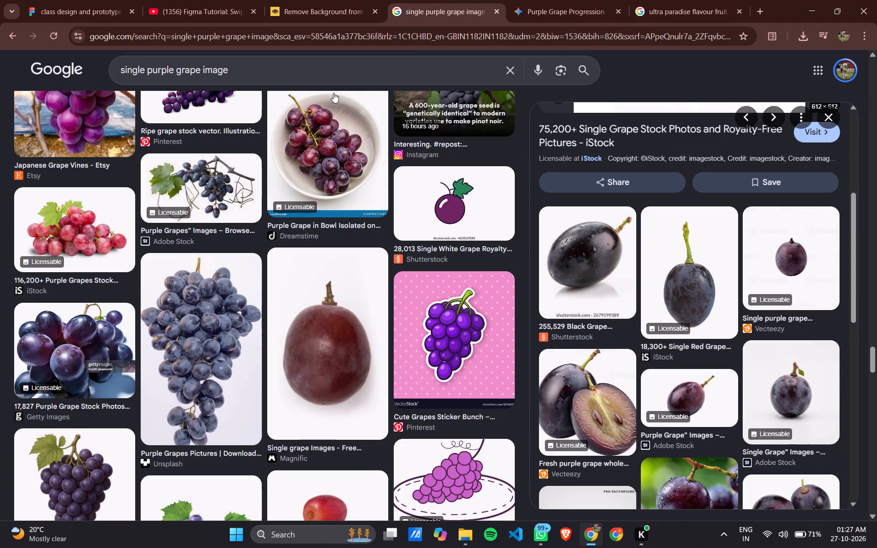
left_click_drag(270, 70, 103, 59)
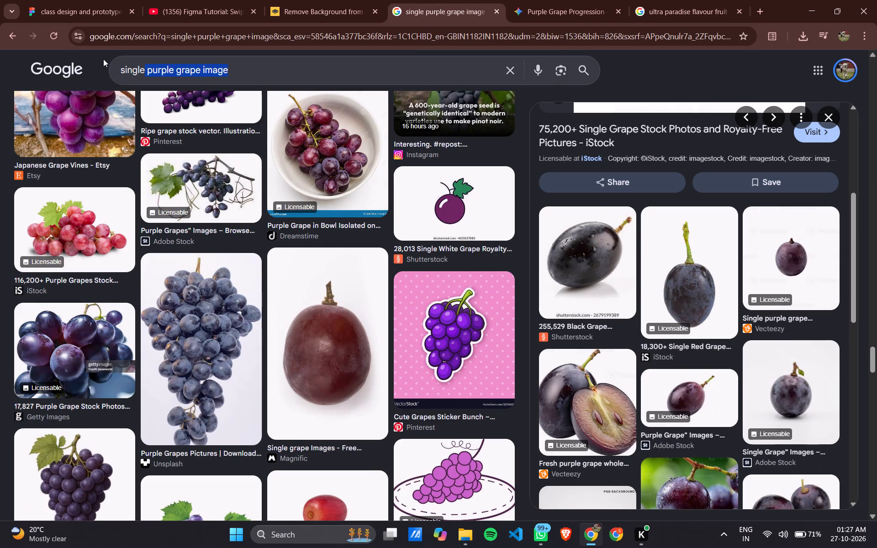
type("kiwi imagwe")
key("BackSpace")
key("BackSpace")
type("es")
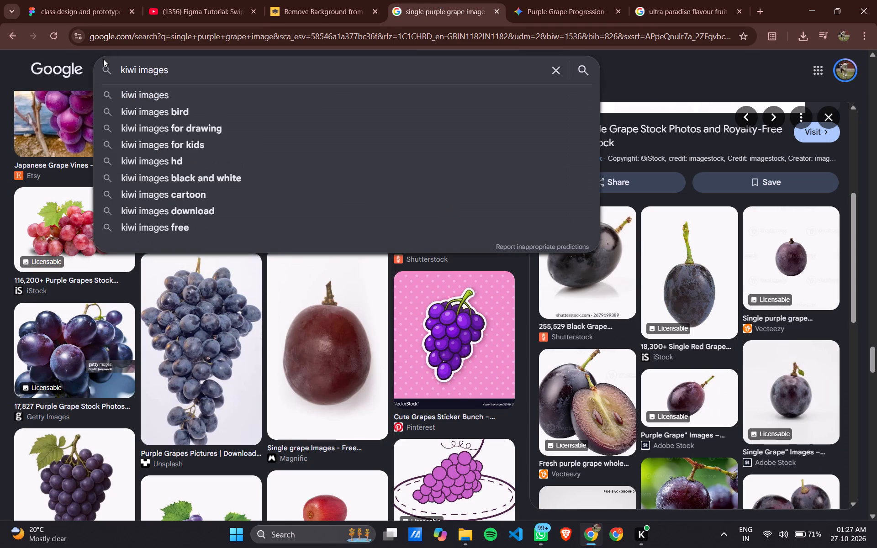
key("space")
key("backslash")
key("Return")
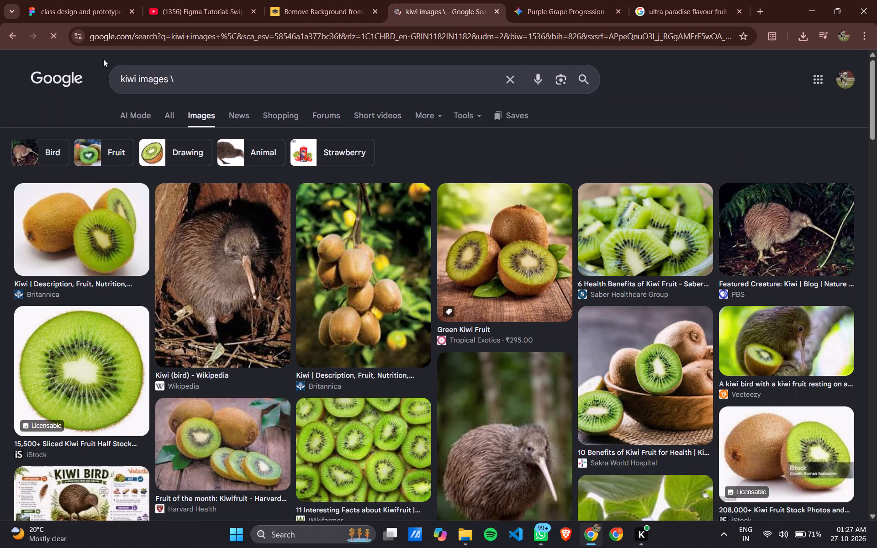
Open the HaridwarMart picture of a whole kiwi with a cut half on white and copy its image address.
left_click(103, 59)
scroll(219, 265, "down", 1)
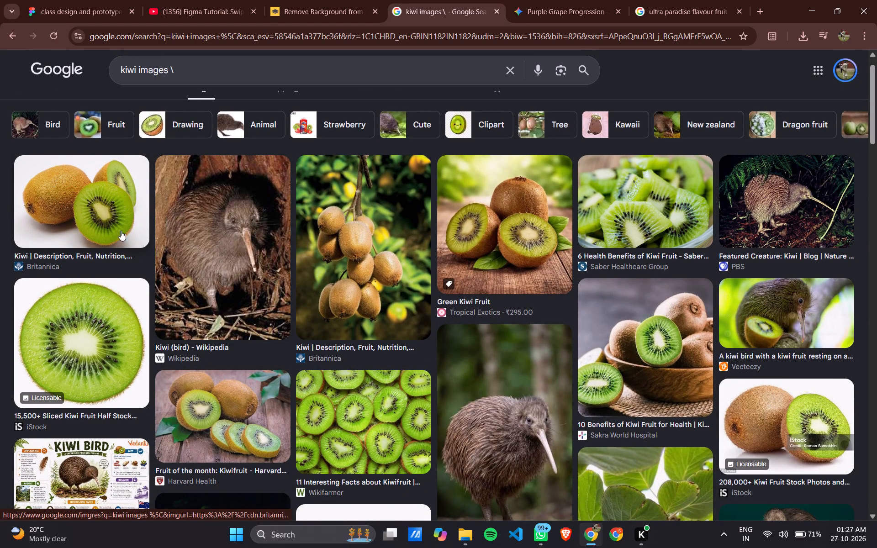
scroll(481, 303, "down", 5)
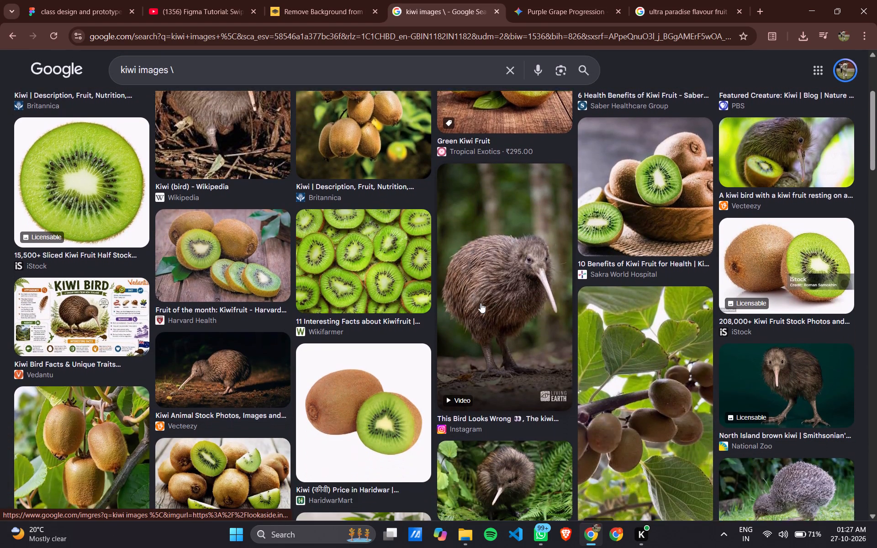
scroll(481, 303, "down", 1)
left_click(390, 321)
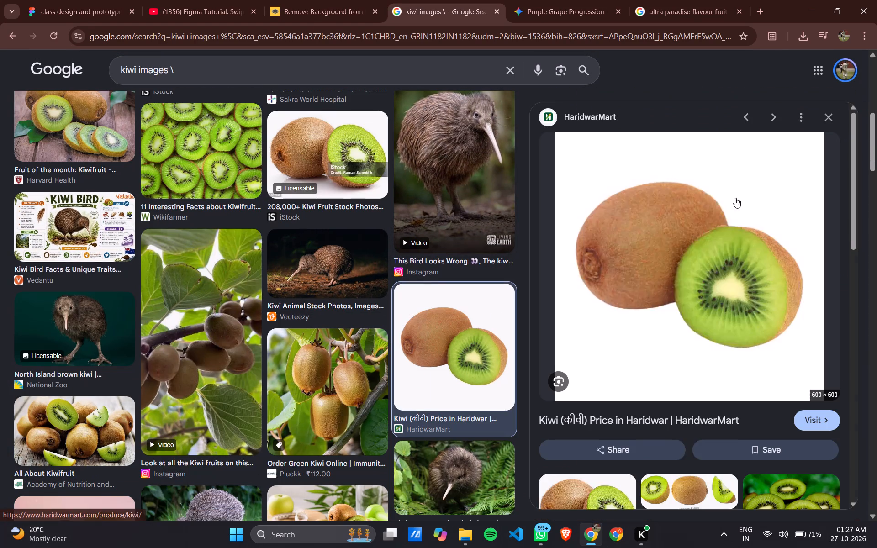
right_click(735, 198)
left_click(682, 404)
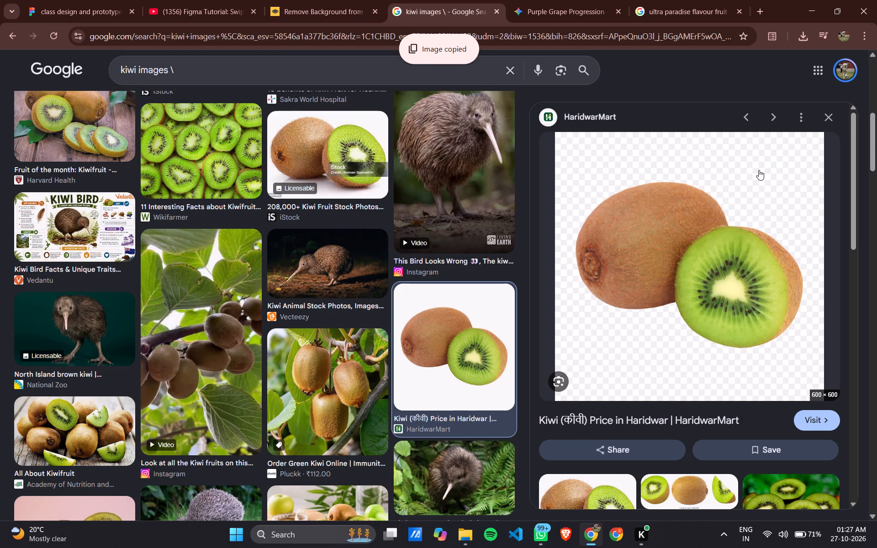
right_click(759, 170)
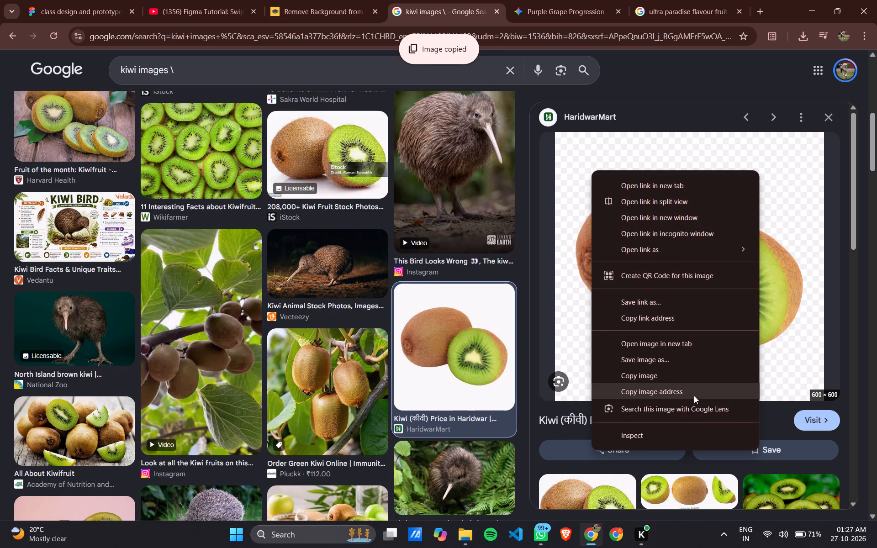
left_click(694, 395)
Submit the copied image address to remove.bg to strip the kiwi picture's background, and copy the resulting cut-out.
left_click(305, 0)
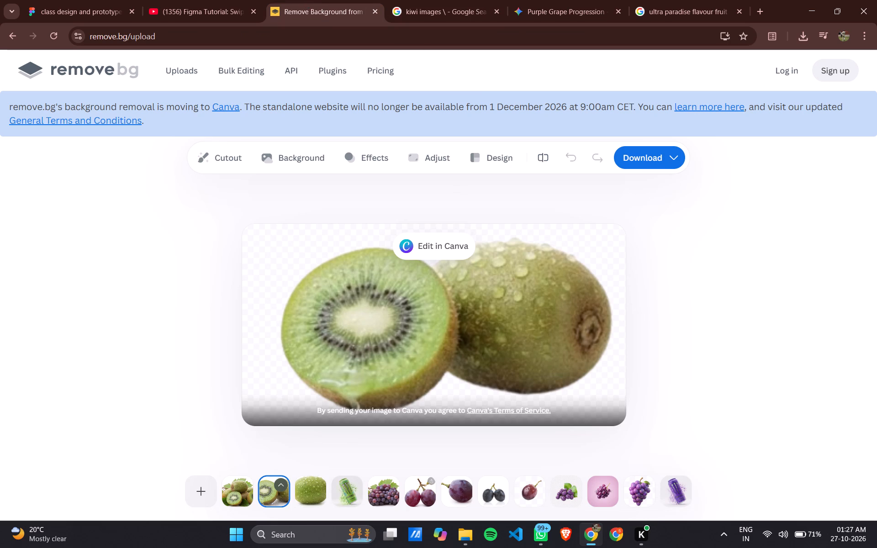
left_click(210, 491)
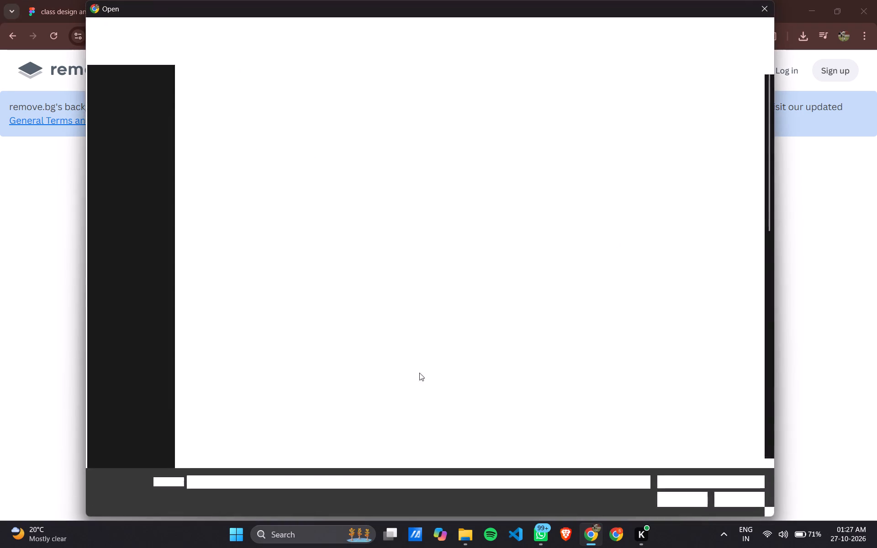
left_click(771, 4)
scroll(641, 207, "right", 6)
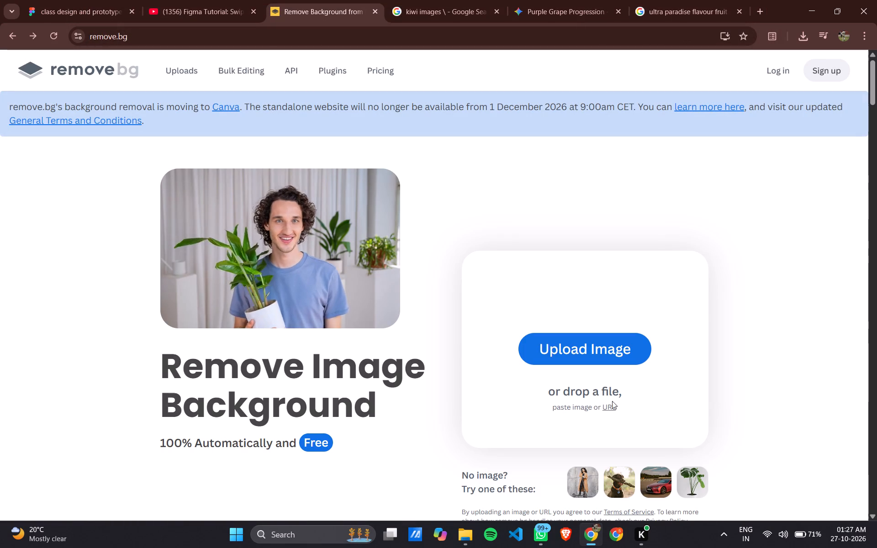
left_click(614, 408)
key("ctrl+v")
key("Return")
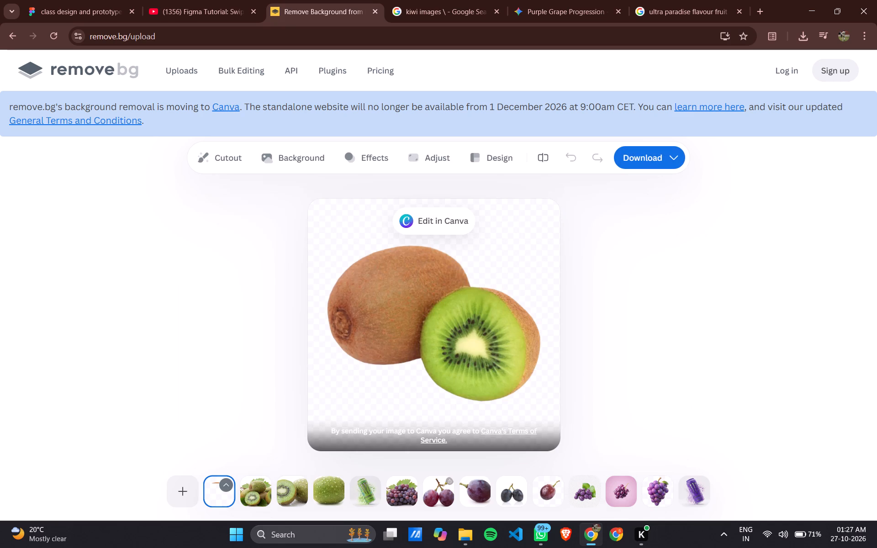
right_click(451, 321)
left_click(483, 356)
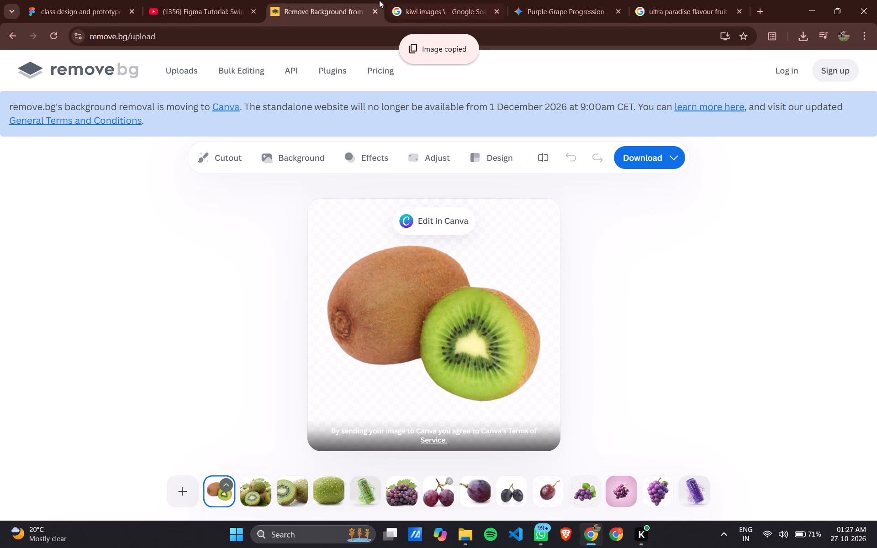
Switch to Figma, paste the new kiwi cut-out and place it over the green frame's top-left corner, about X -175, Y -160.
left_click(64, 12)
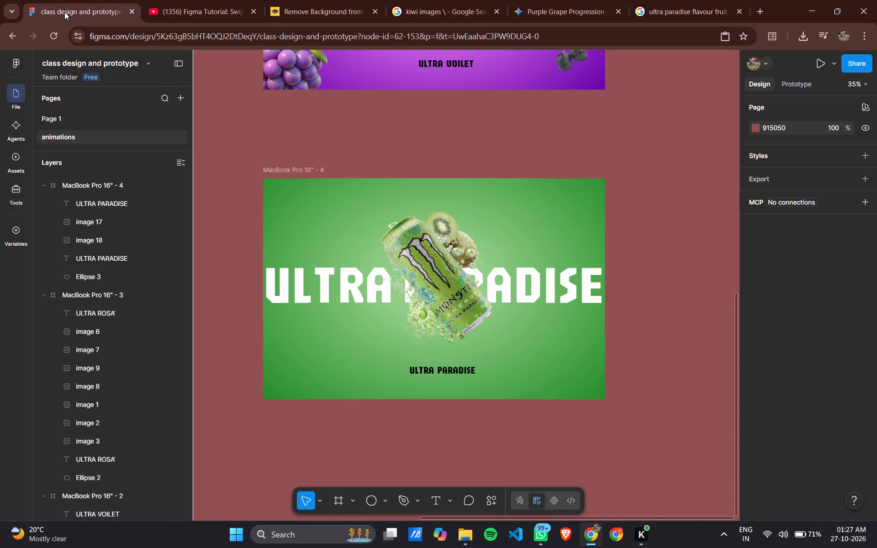
key("v")
key("ctrl+v")
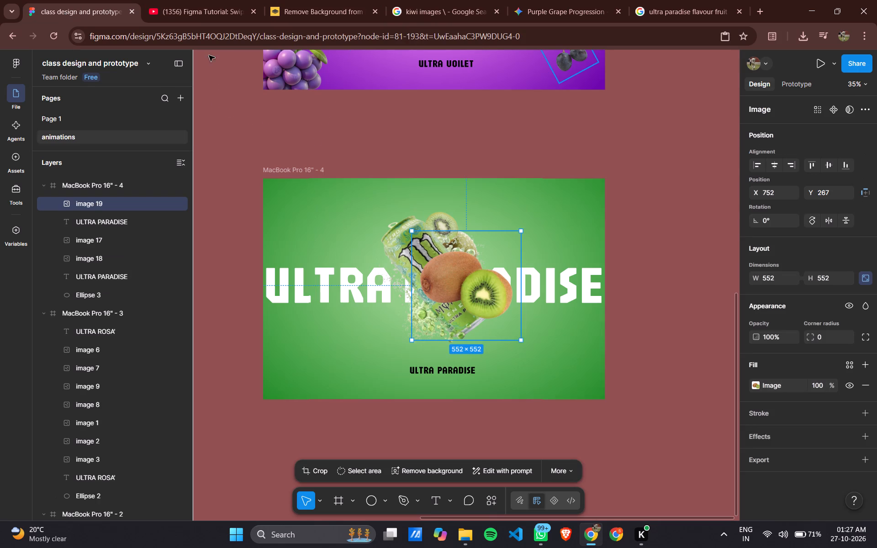
left_click_drag(488, 304, 312, 394)
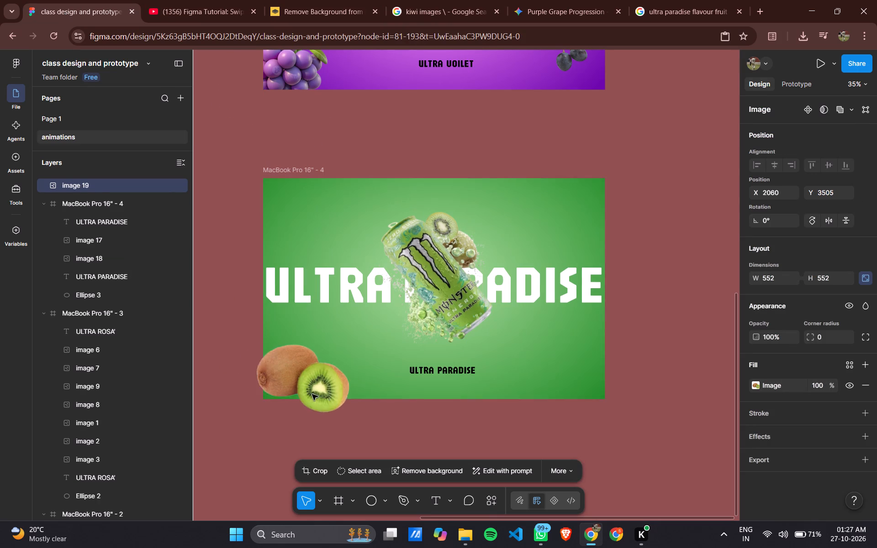
left_click_drag(312, 394, 305, 219)
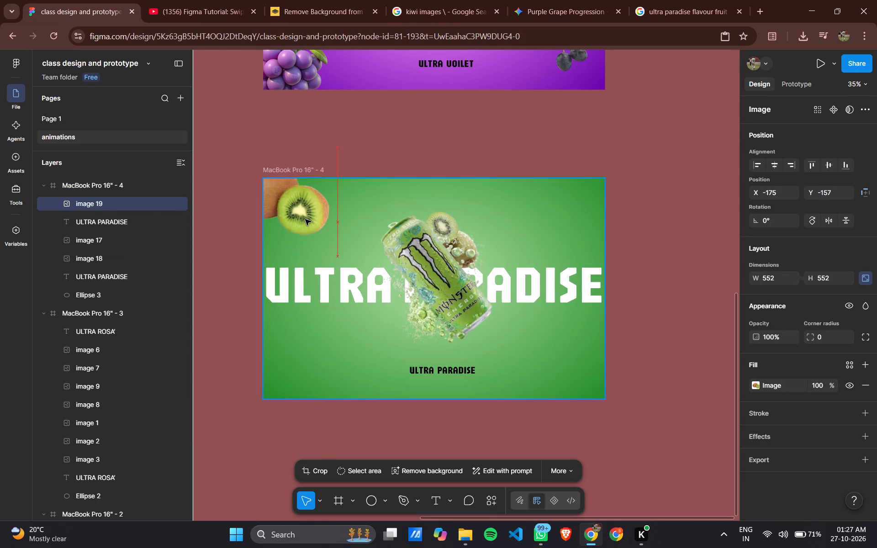
left_click_drag(305, 219, 305, 220)
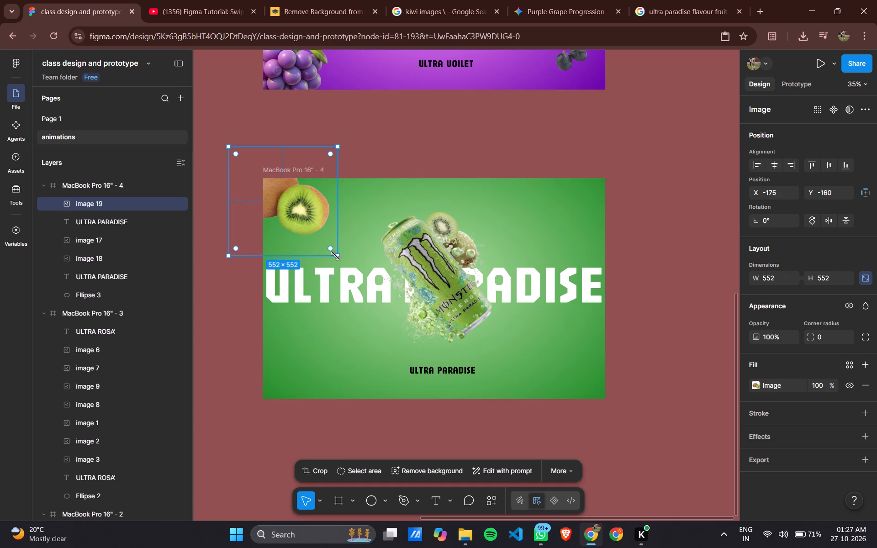
Shrink the whole-and-cut kiwi cut-out on the green frame to about 311 × 311 and rotate it to about -17.7°.
left_click_drag(342, 260, 412, 187)
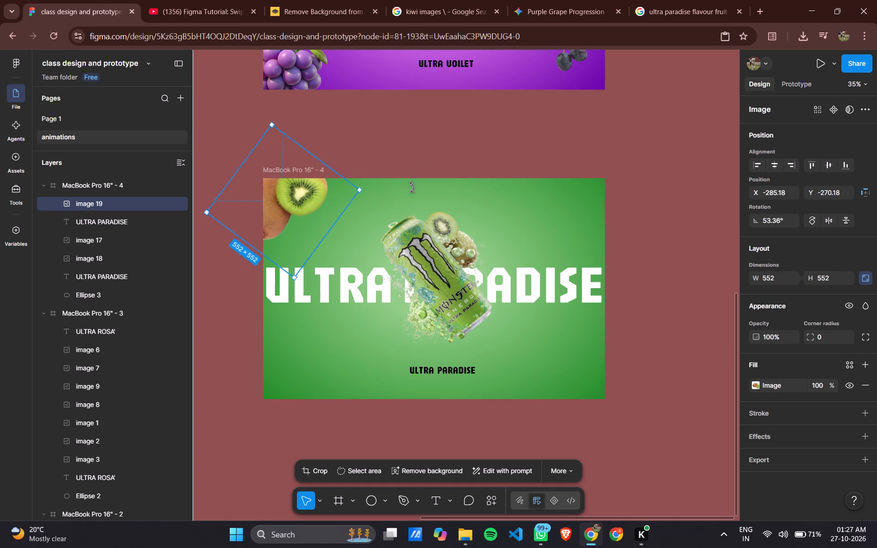
left_click_drag(412, 187, 409, 206)
left_click_drag(325, 199, 359, 349)
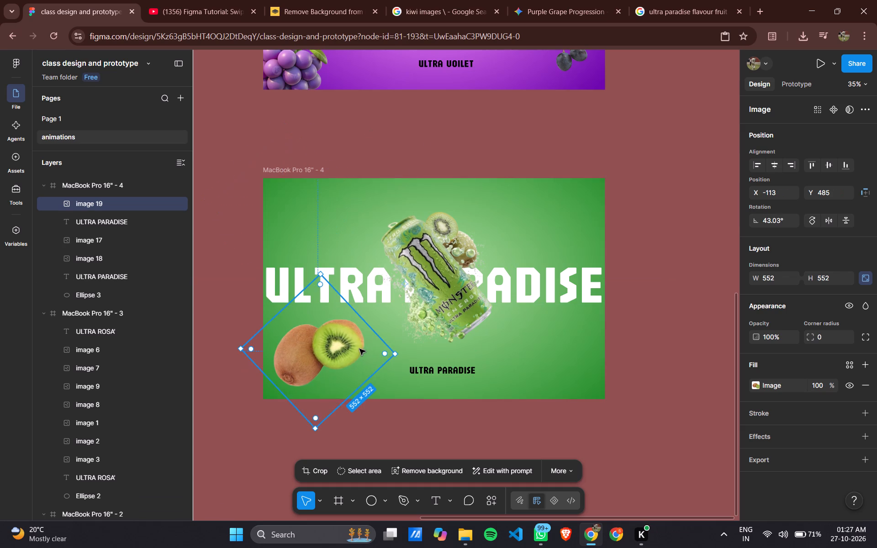
left_click_drag(397, 356, 328, 340)
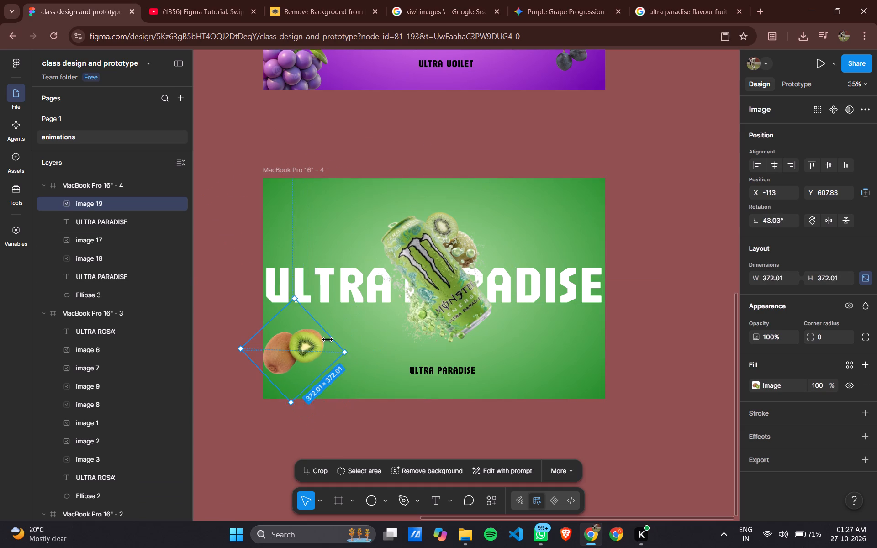
left_click_drag(328, 340, 316, 339)
left_click_drag(292, 352, 317, 375)
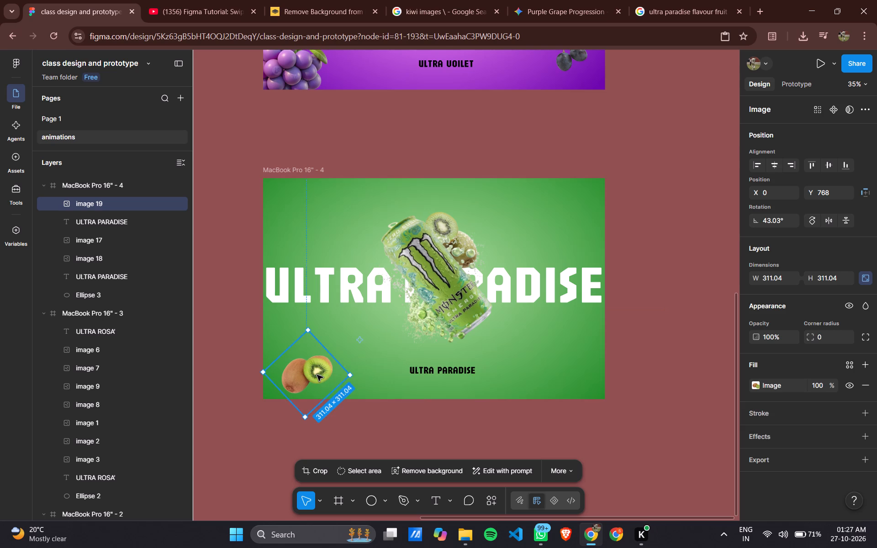
left_click_drag(358, 376, 355, 392)
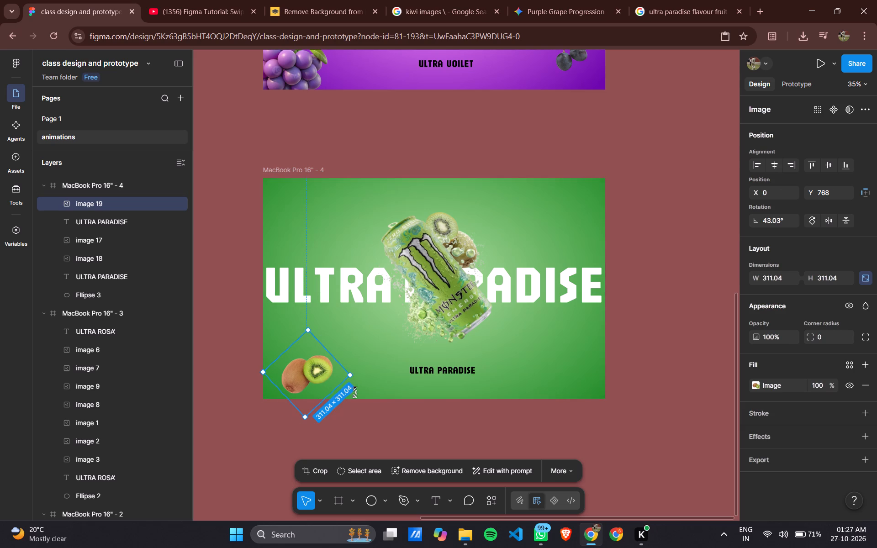
left_click_drag(355, 392, 340, 441)
Move the kiwi cut-out to the green frame's top-right corner, partly cropped by the frame's top edge, and deselect it.
left_click_drag(310, 381, 550, 251)
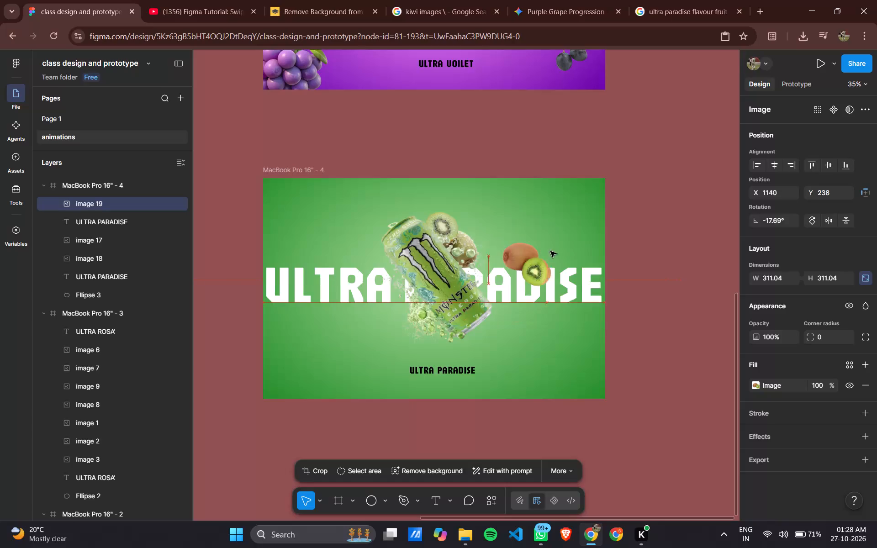
left_click_drag(550, 251, 580, 212)
left_click_drag(580, 212, 566, 217)
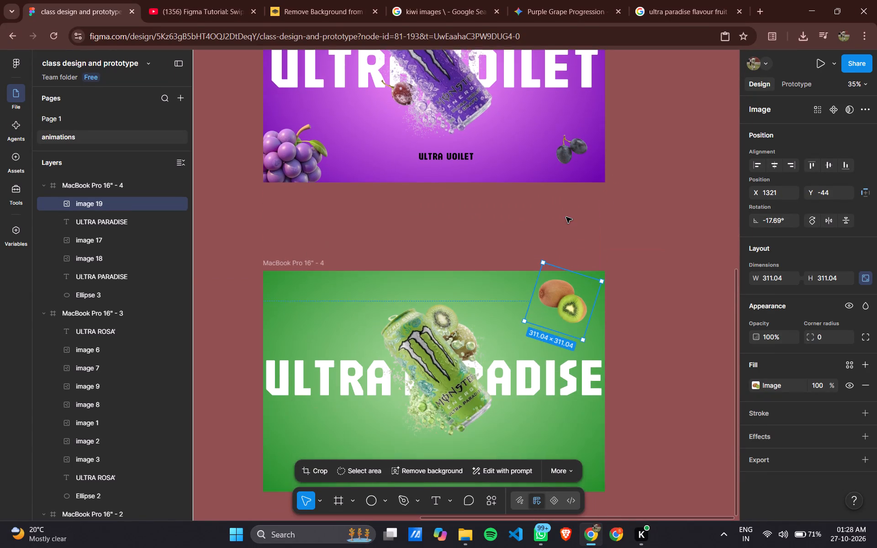
left_click_drag(553, 304, 553, 283)
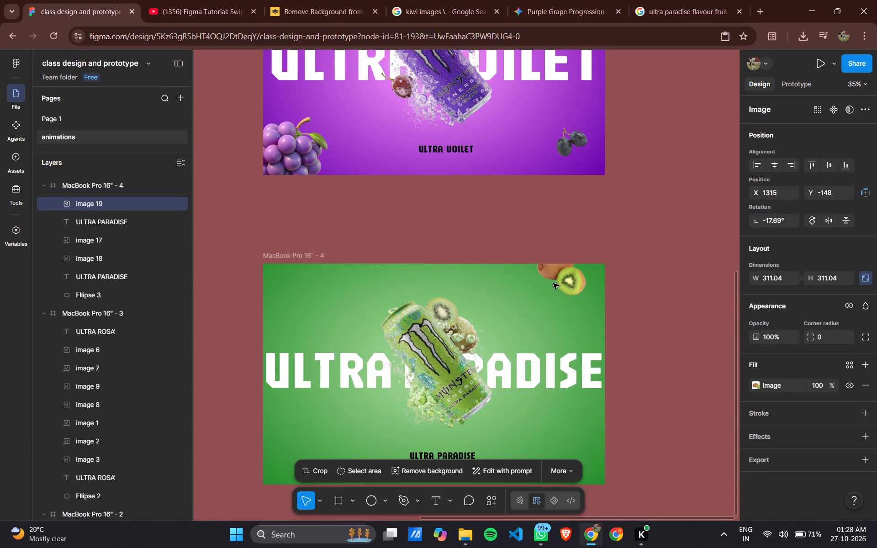
left_click_drag(553, 283, 563, 288)
left_click(670, 346)
scroll(670, 346, "down", 1)
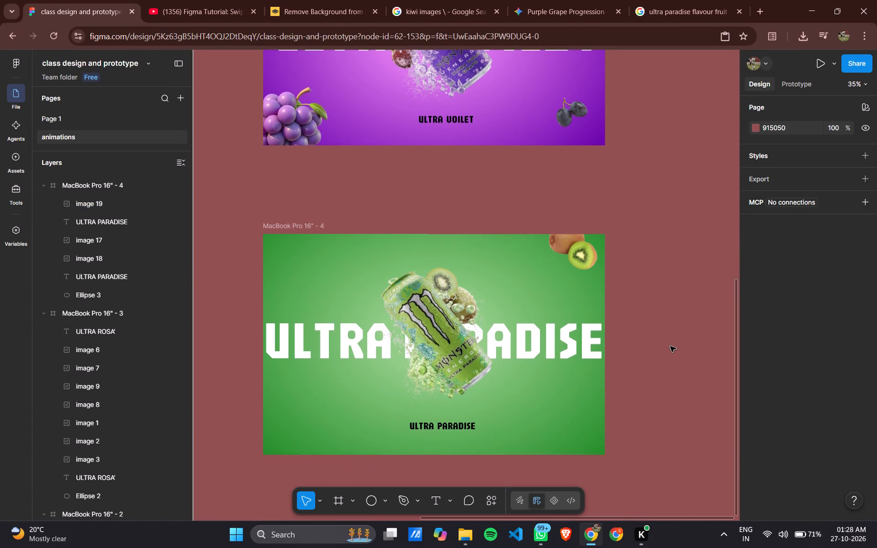
scroll(670, 346, "down", 1)
scroll(670, 346, "up", 1)
scroll(670, 346, "left", 1)
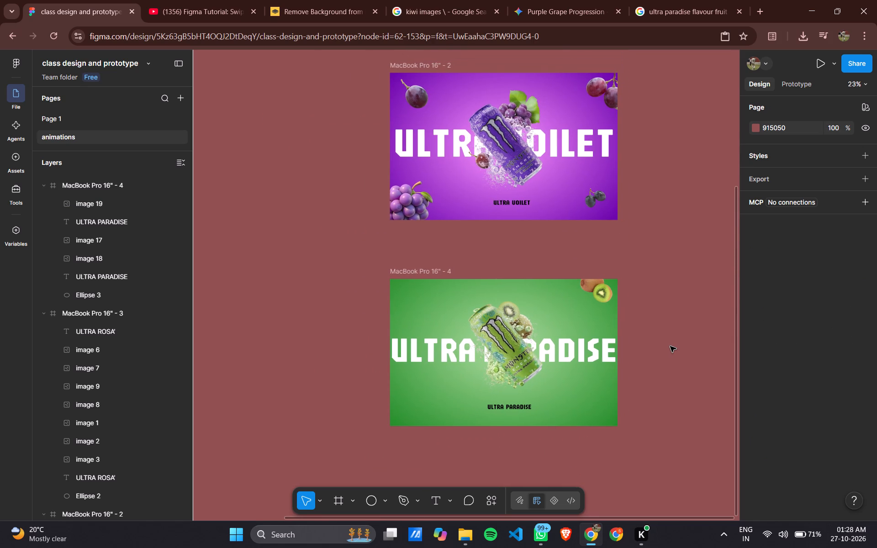
Switch to the browser tab with the kiwi image search and search for "kiwi images with water on it" instead.
left_click(437, 0)
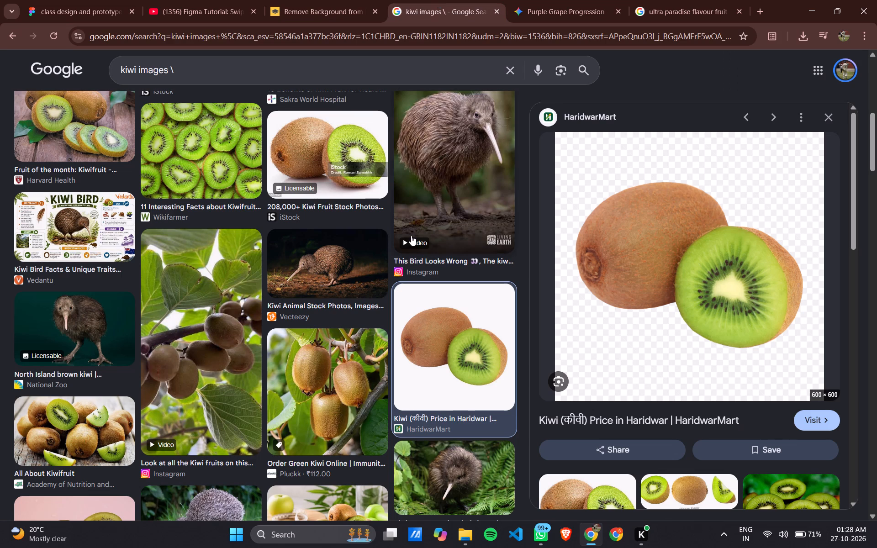
scroll(411, 236, "down", 4)
scroll(411, 236, "up", 5)
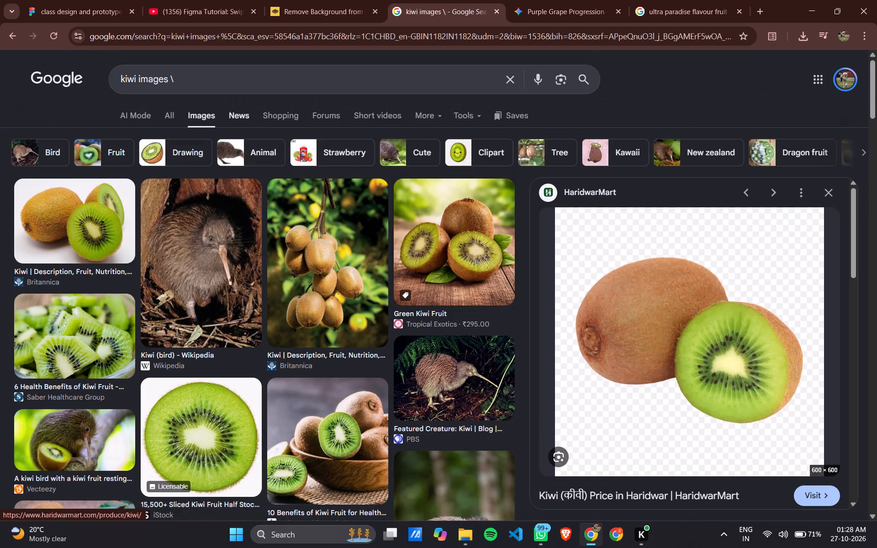
left_click(190, 80)
left_click_drag(190, 80, 185, 81)
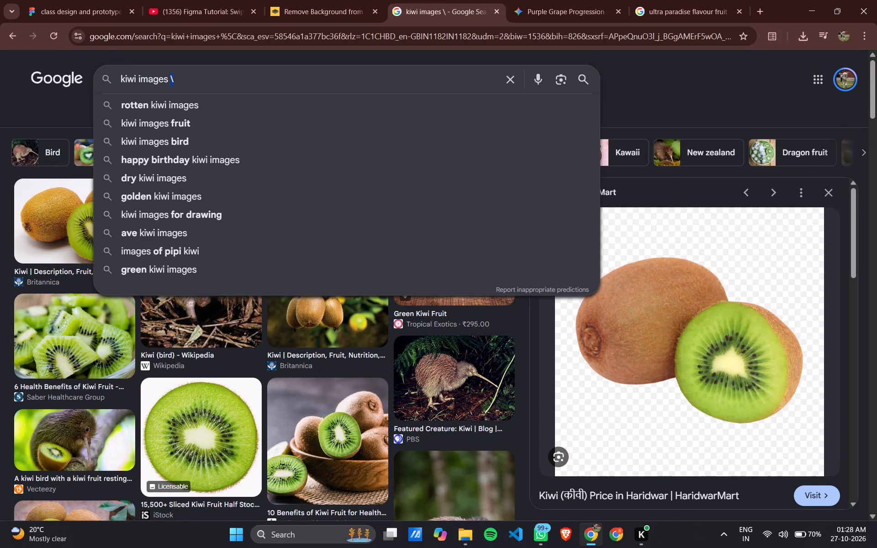
type("with water o")
type("n it'")
key("Return")
Look through the image results for a kiwi picture with water splashes that would suit a background-free cut-out.
scroll(90, 254, "down", 1)
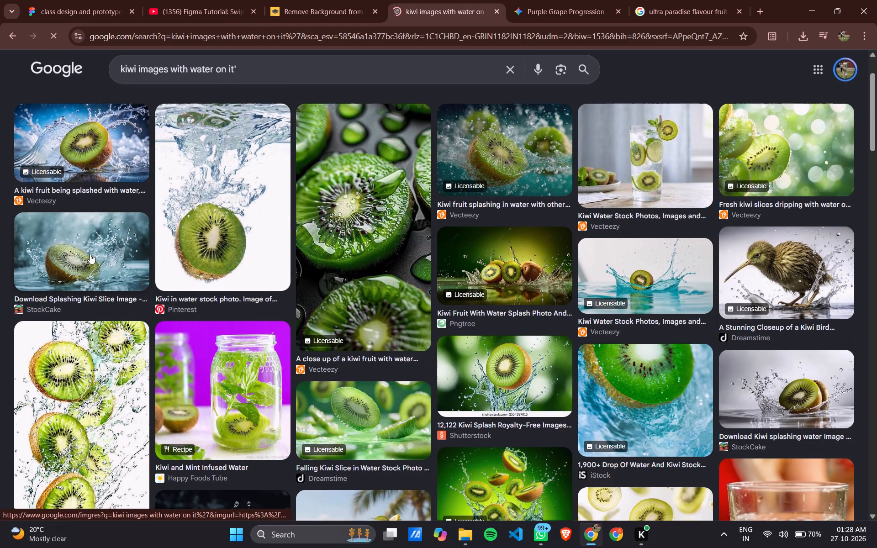
scroll(323, 261, "down", 4)
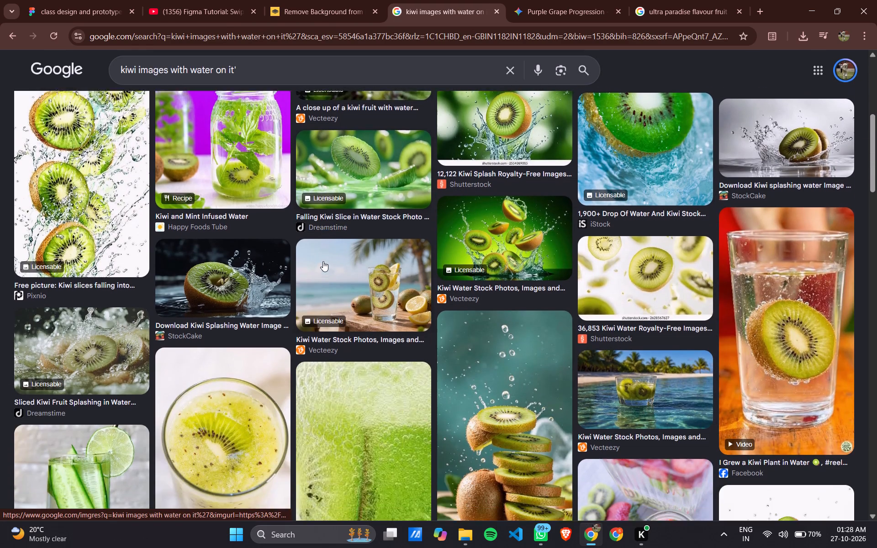
scroll(323, 261, "down", 3)
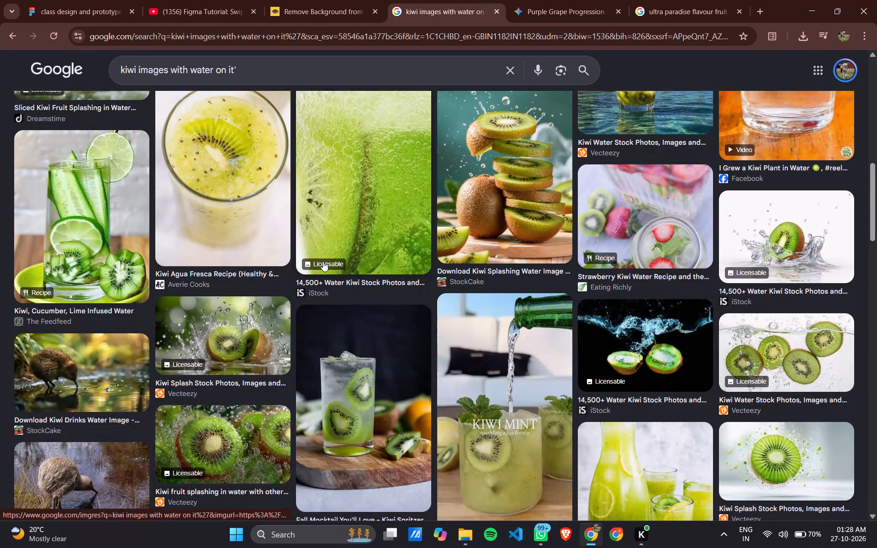
scroll(323, 261, "down", 3)
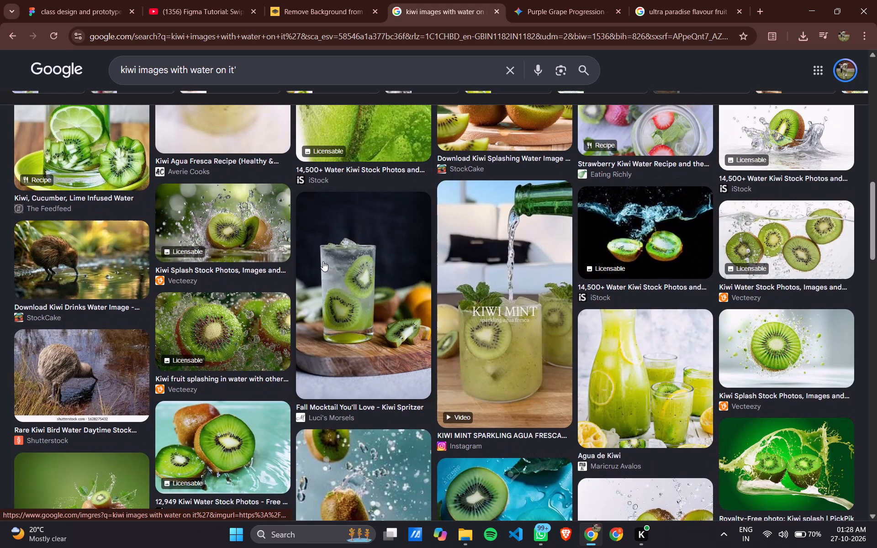
scroll(323, 261, "down", 3)
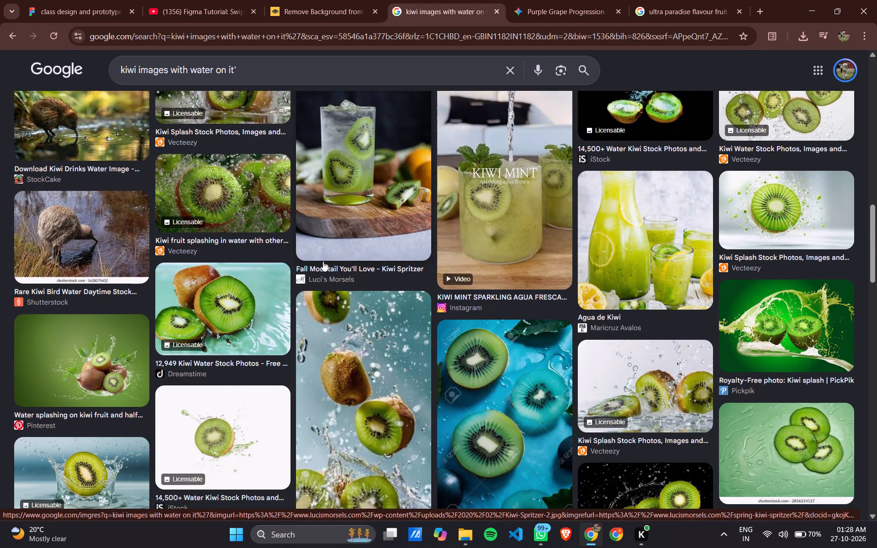
scroll(323, 261, "down", 2)
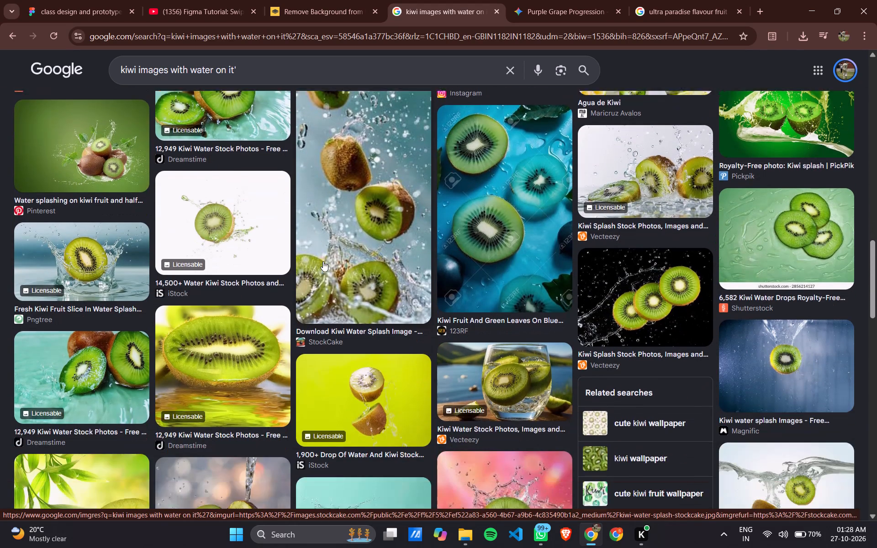
scroll(323, 261, "down", 5)
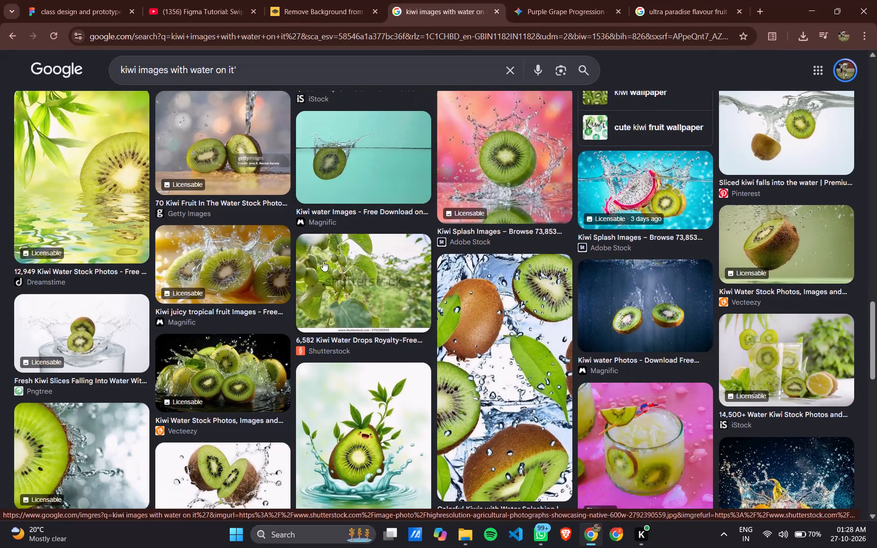
scroll(323, 261, "down", 5)
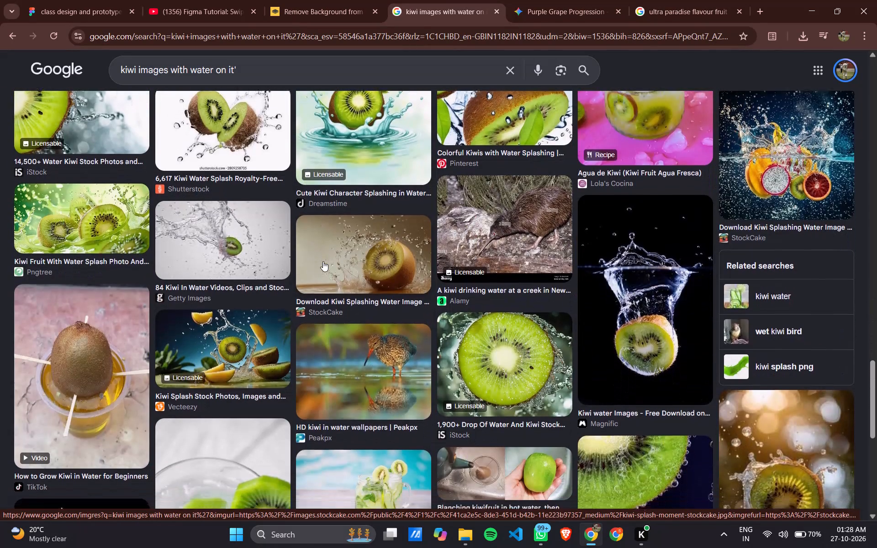
scroll(323, 261, "down", 1)
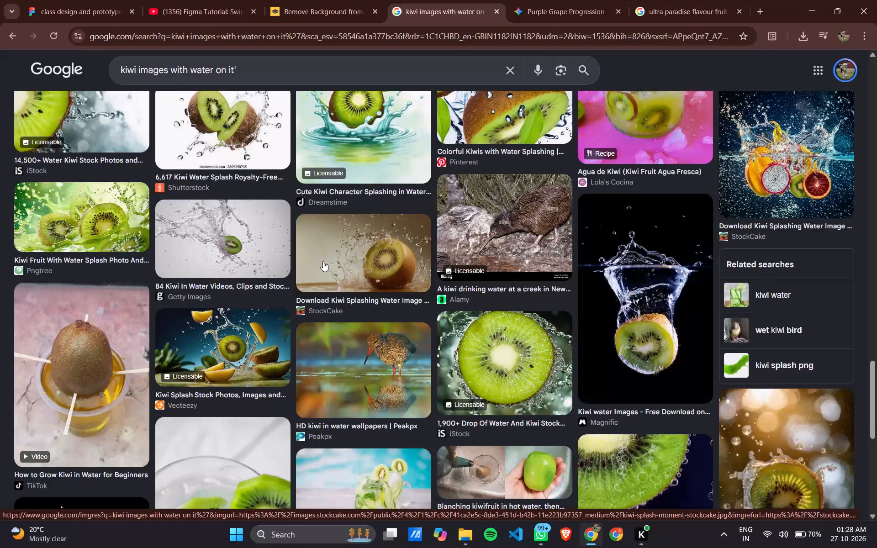
scroll(323, 261, "down", 1)
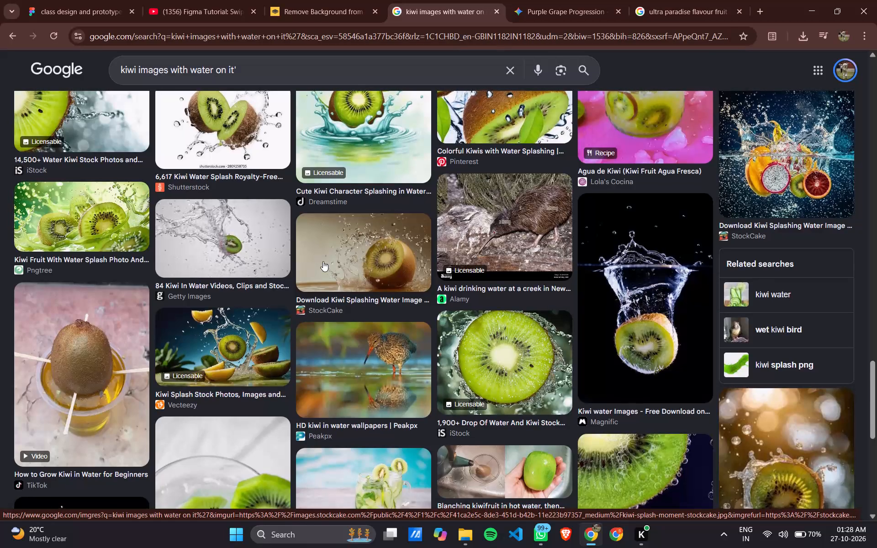
scroll(323, 261, "down", 8)
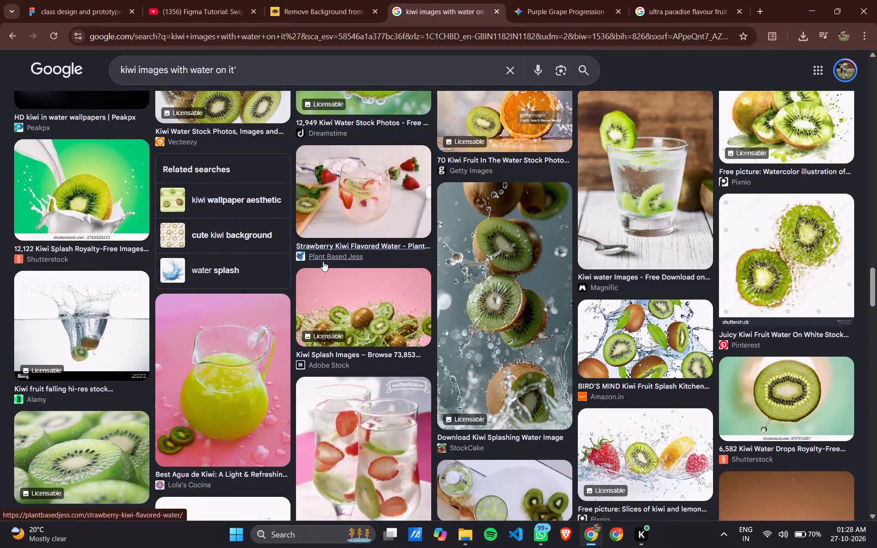
scroll(323, 261, "up", 2)
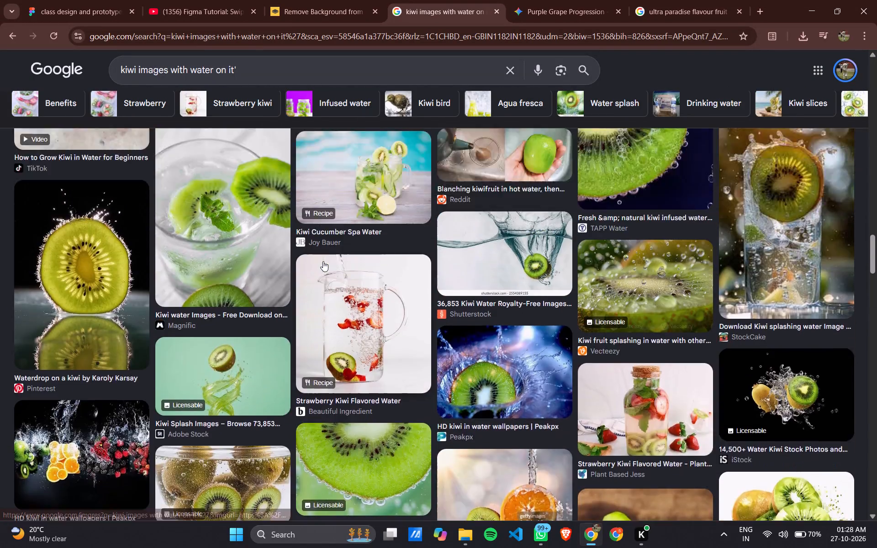
scroll(323, 261, "up", 5)
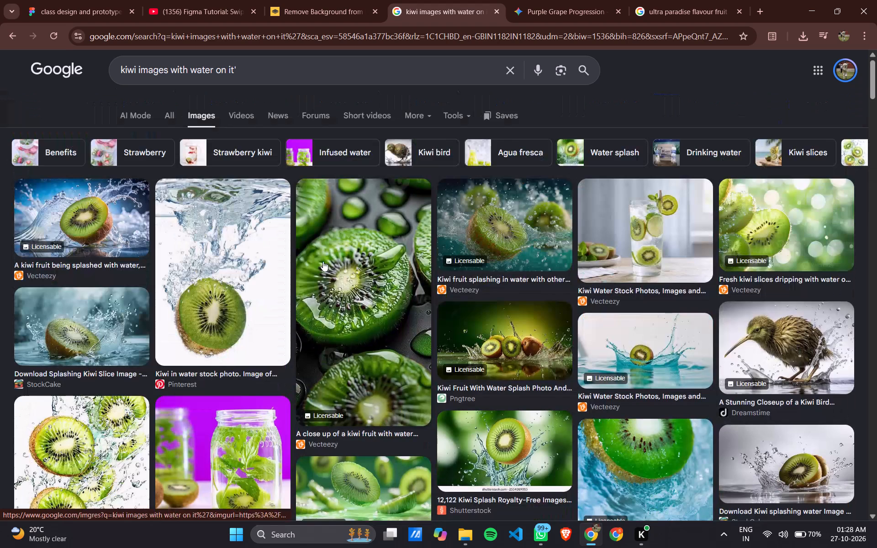
scroll(323, 261, "down", 2)
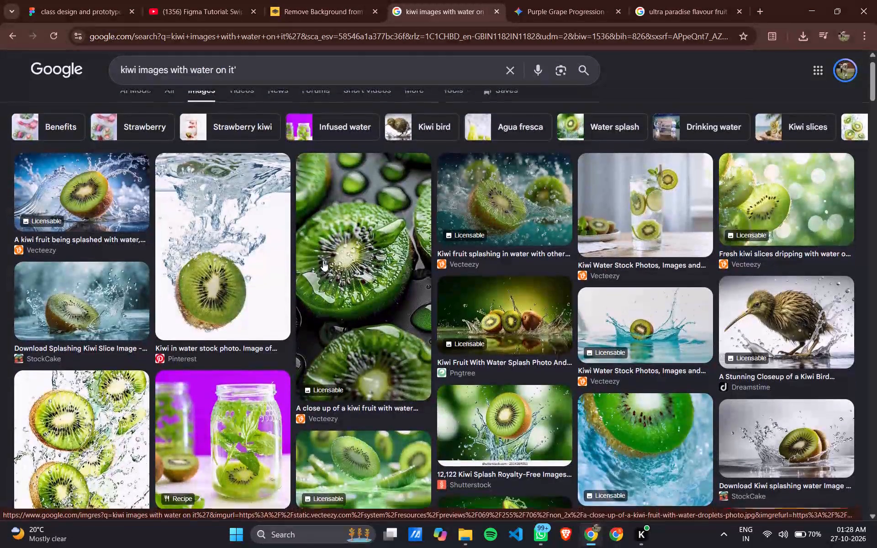
scroll(323, 261, "down", 2)
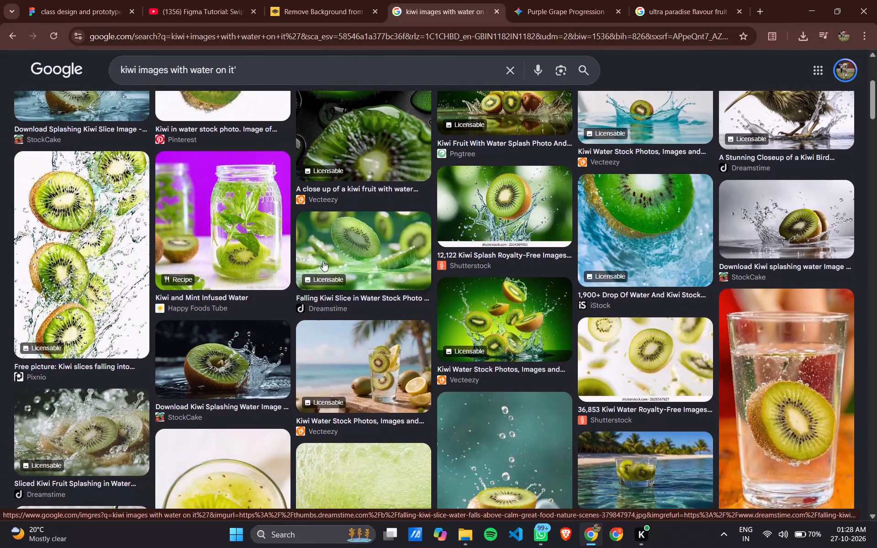
scroll(323, 261, "down", 5)
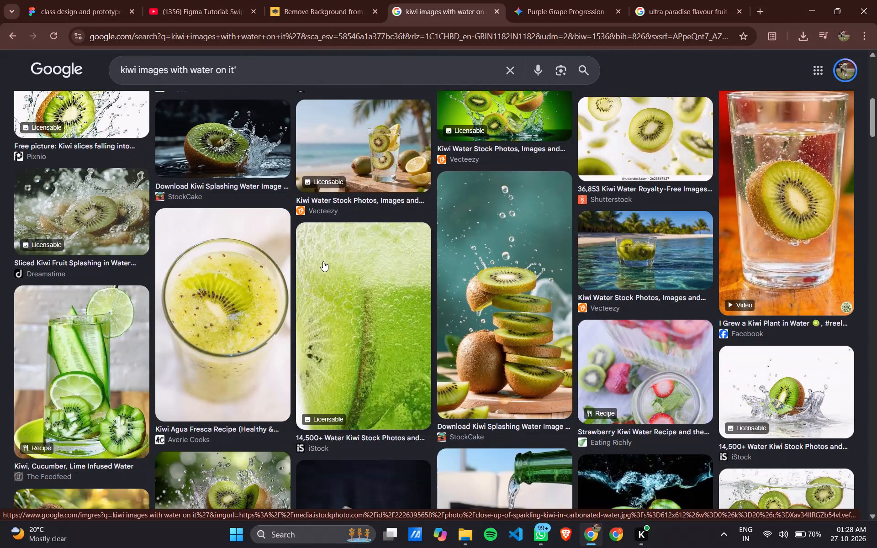
scroll(323, 261, "down", 5)
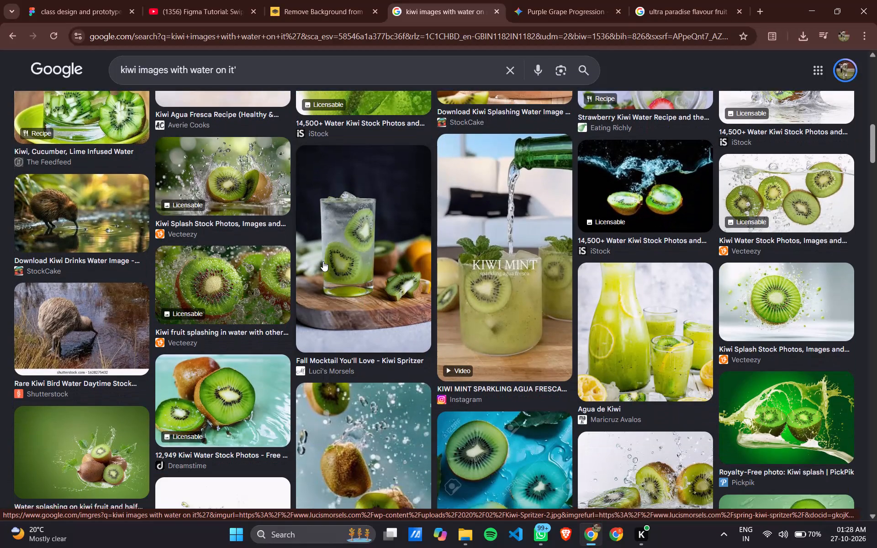
scroll(323, 261, "down", 4)
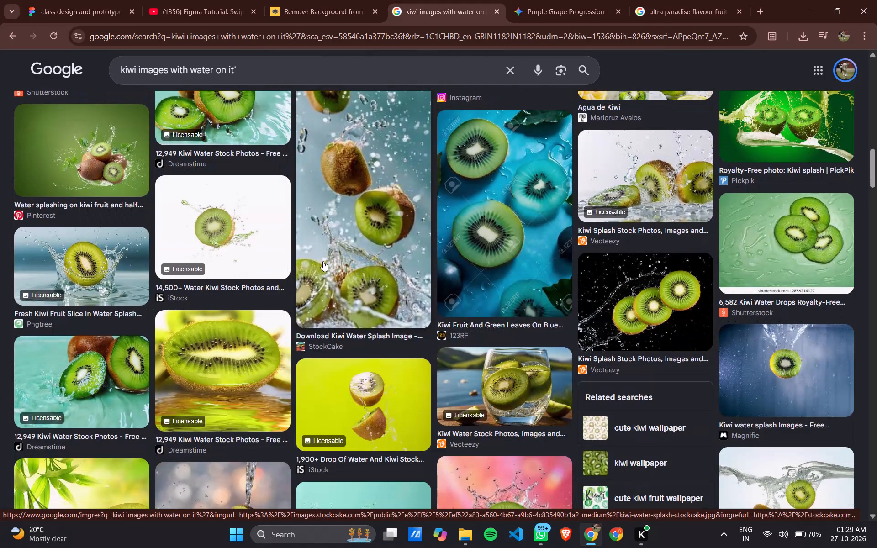
scroll(323, 261, "down", 2)
scroll(323, 261, "up", 1)
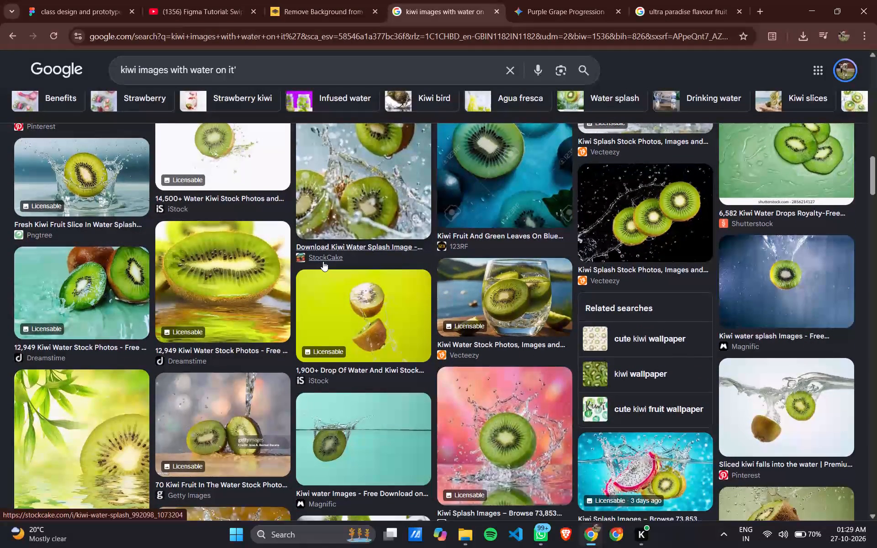
scroll(323, 261, "up", 10)
scroll(287, 234, "down", 8)
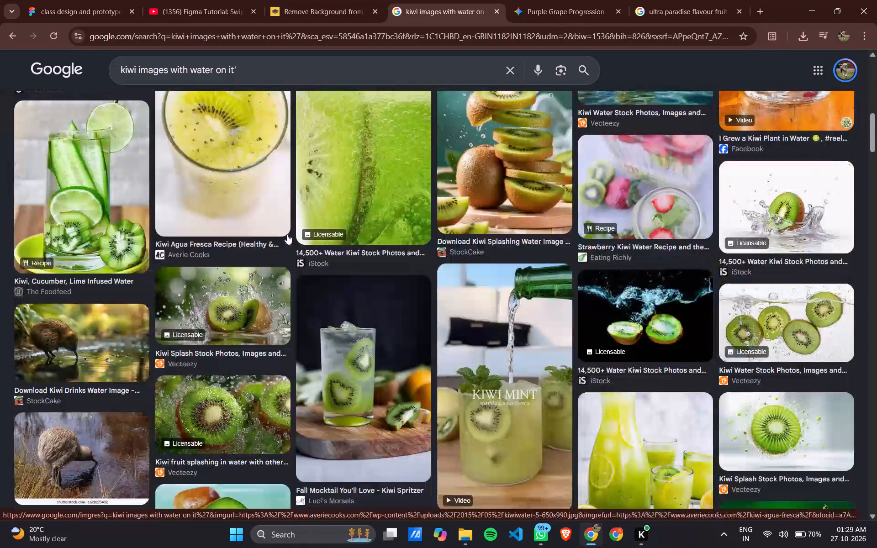
scroll(287, 234, "down", 1)
Look through the images related to the white-background kiwi splash result and the suggested "kiwi picture" search for a suitable kiwi image.
left_click(219, 418)
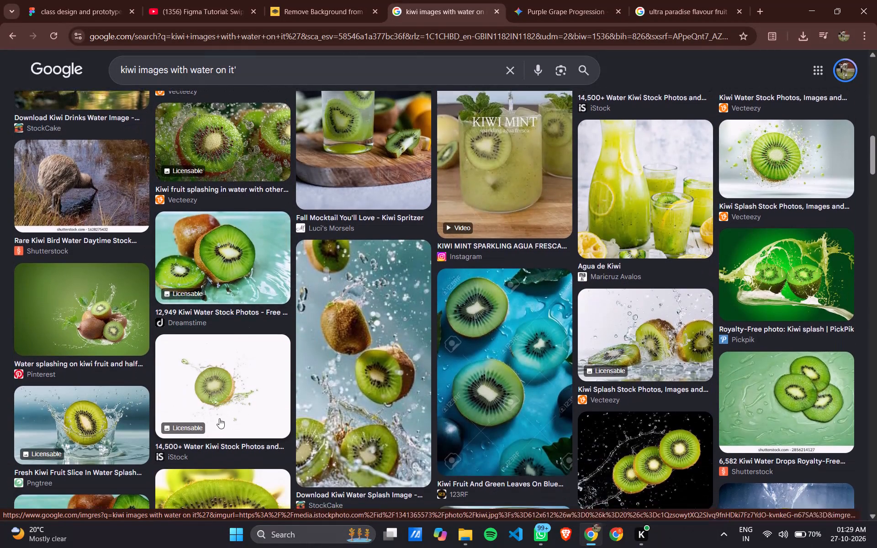
scroll(592, 332, "down", 3)
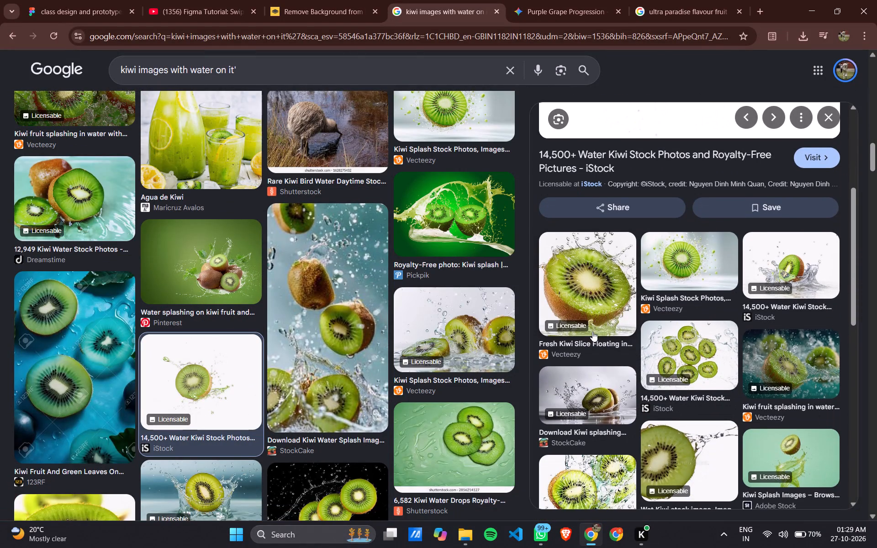
scroll(592, 332, "down", 6)
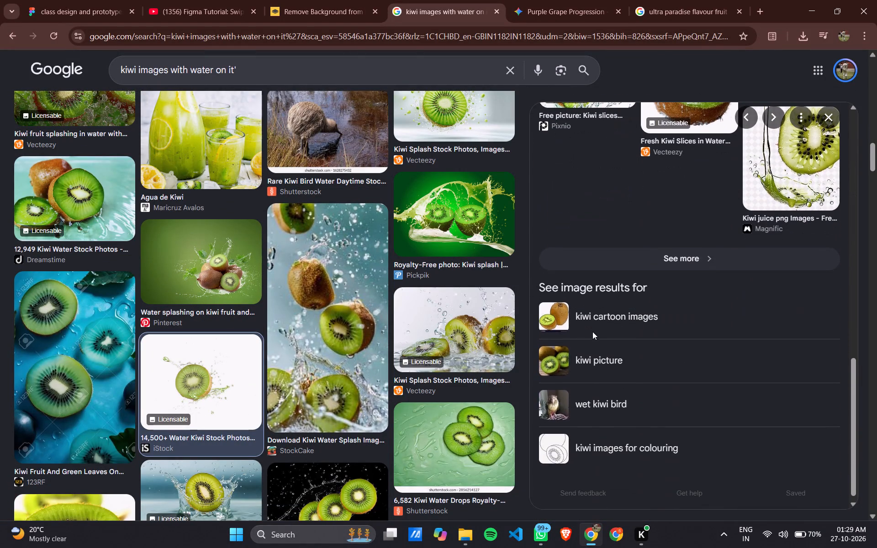
scroll(592, 332, "down", 1)
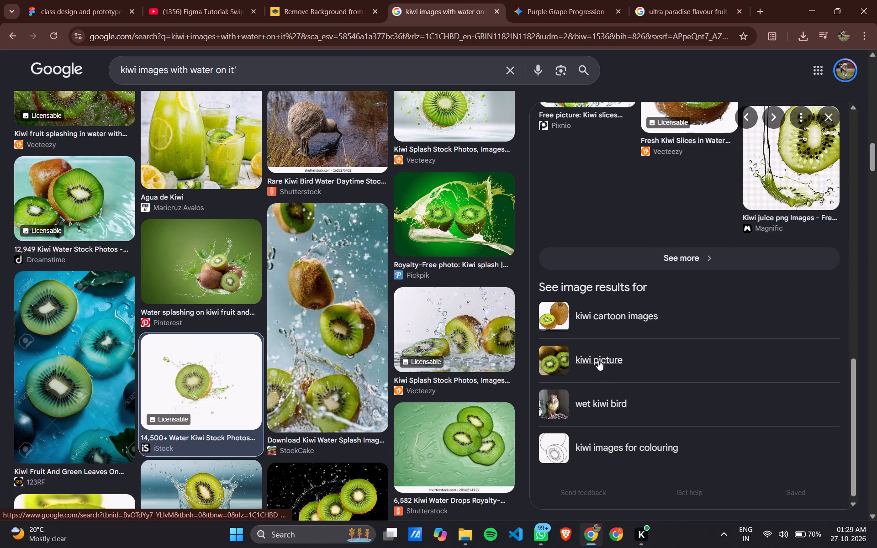
left_click(598, 360)
scroll(412, 329, "down", 3)
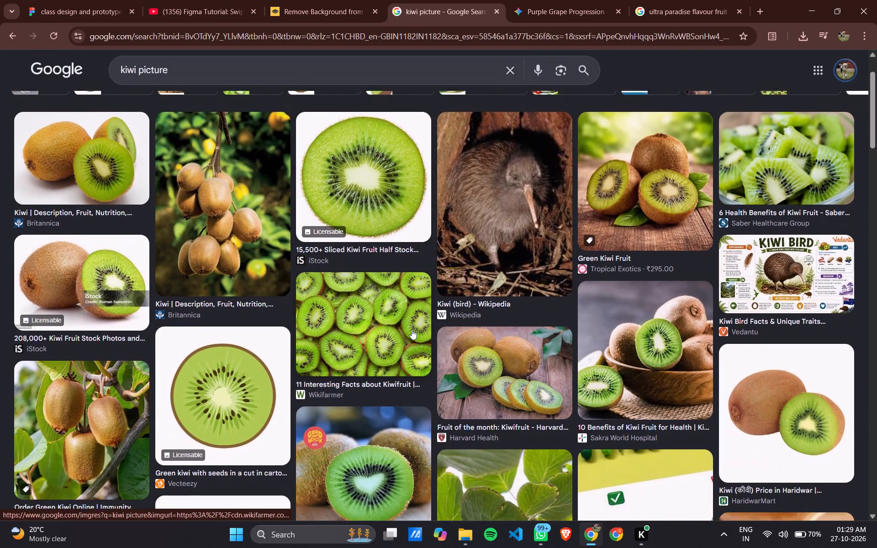
scroll(412, 329, "down", 5)
scroll(412, 329, "up", 7)
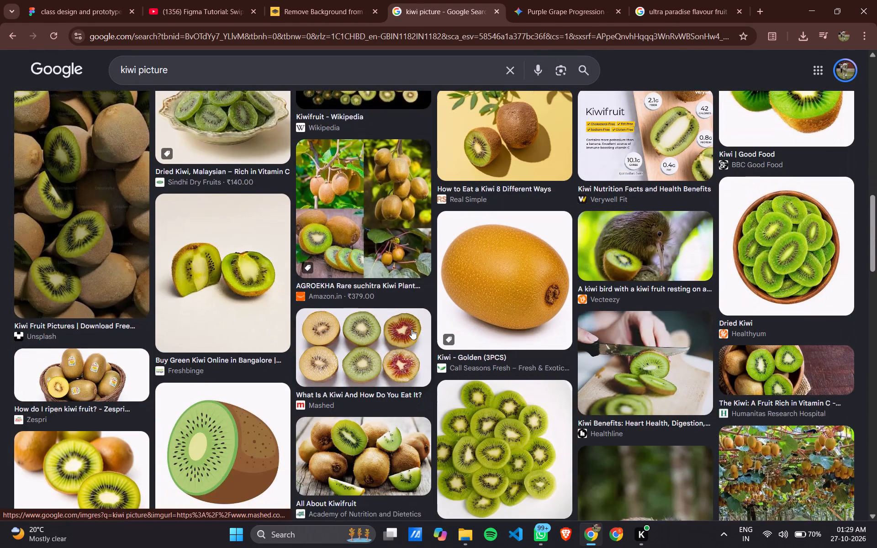
scroll(412, 329, "up", 3)
Search images for "kiwi picture with condensation" and open the Dreamstime result of a kiwi slice in water with air bubbles.
left_click(188, 79)
key("space")
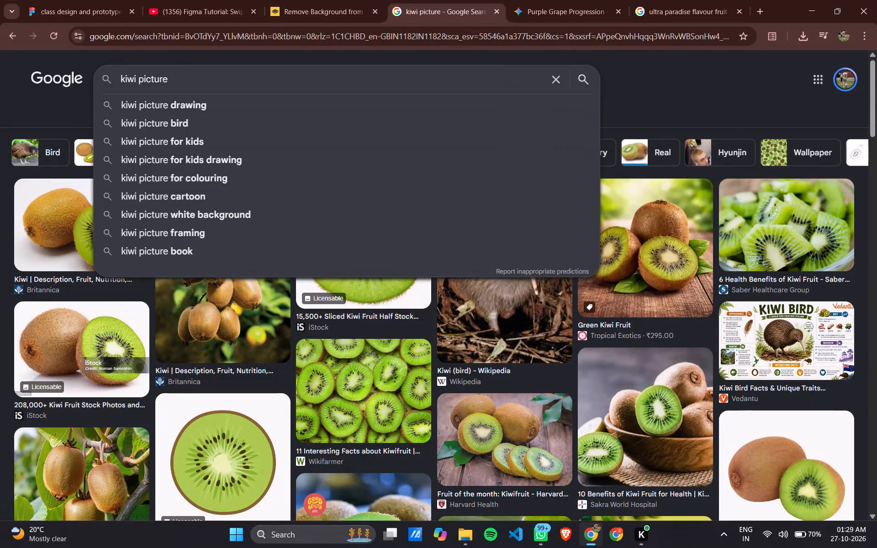
type("with condensation")
key("Return")
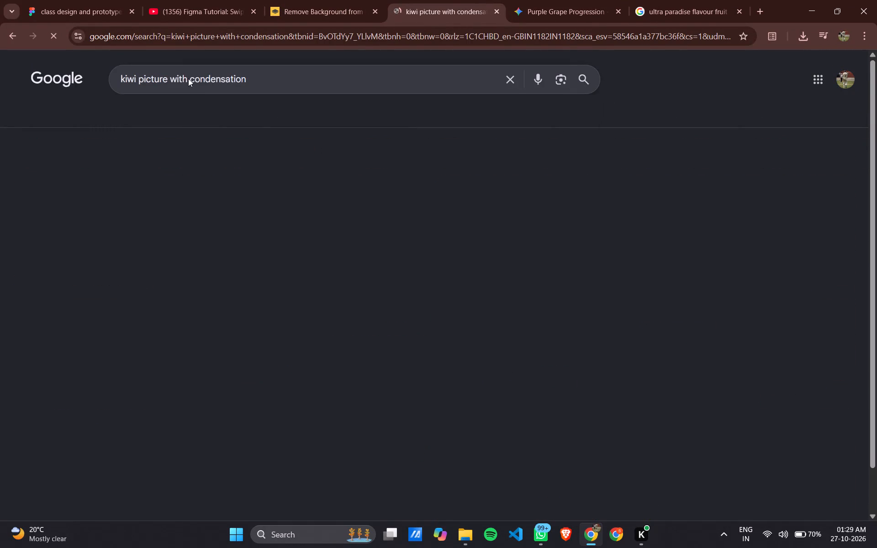
scroll(281, 279, "down", 2)
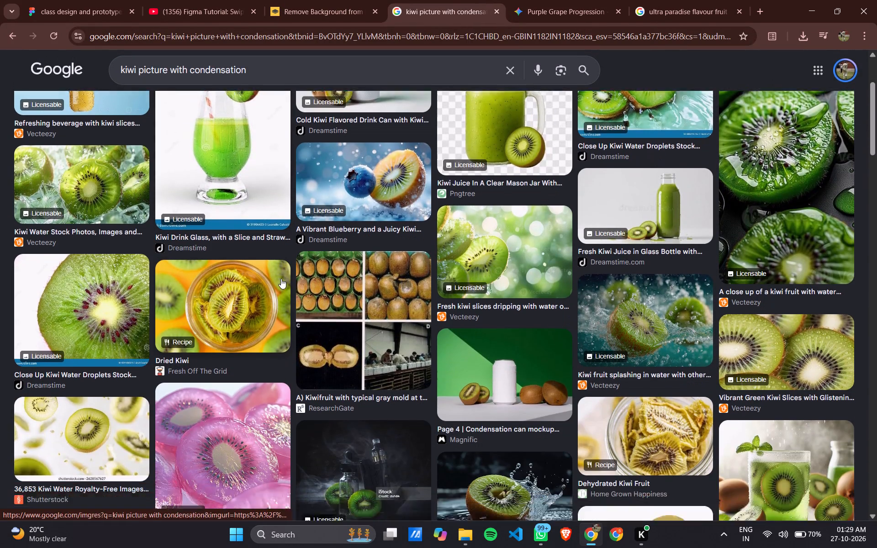
scroll(281, 279, "down", 5)
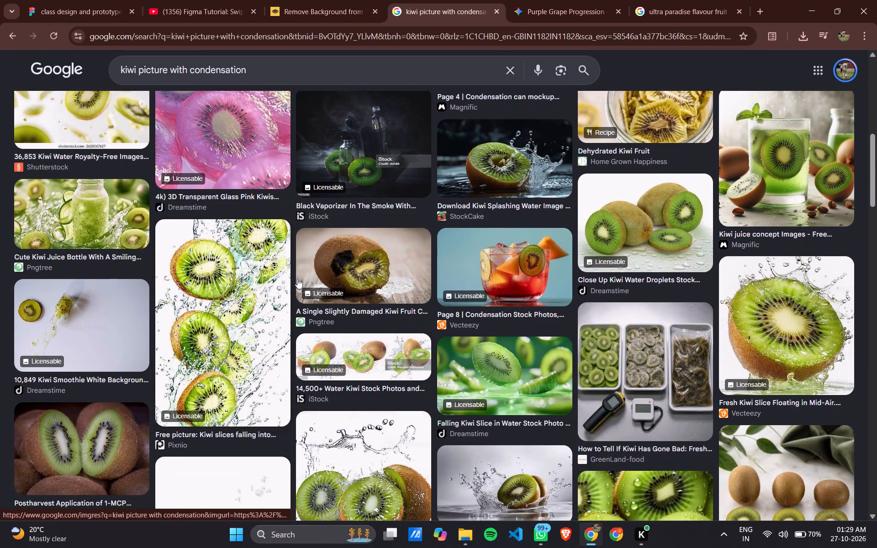
scroll(285, 304, "down", 3)
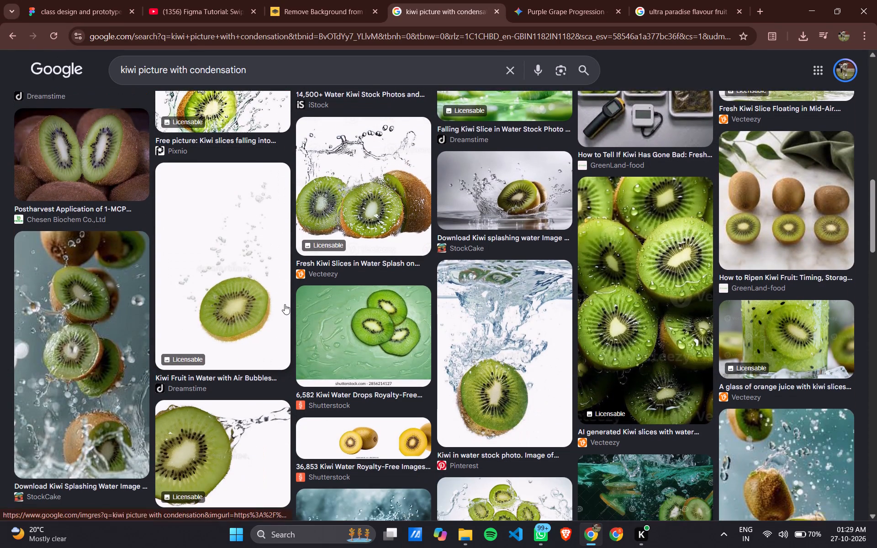
scroll(285, 304, "down", 1)
scroll(240, 333, "down", 1)
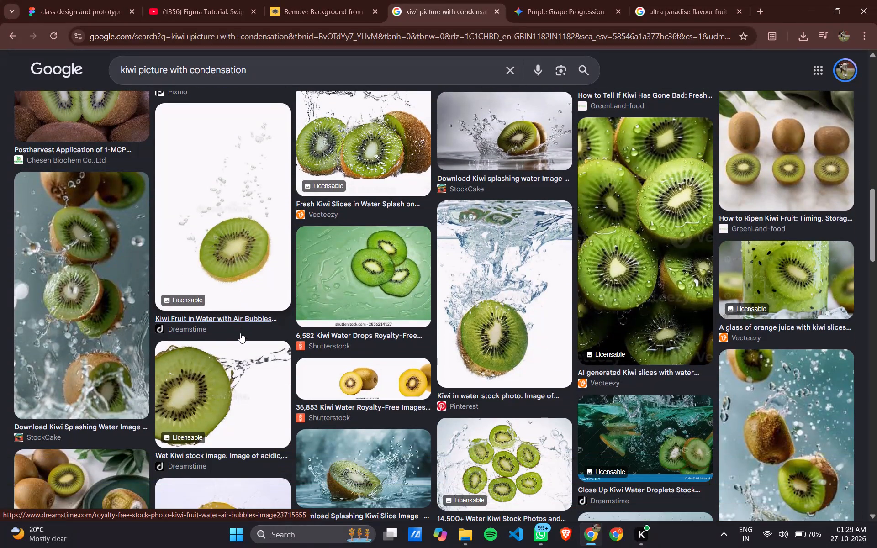
scroll(240, 333, "down", 1)
left_click(259, 252)
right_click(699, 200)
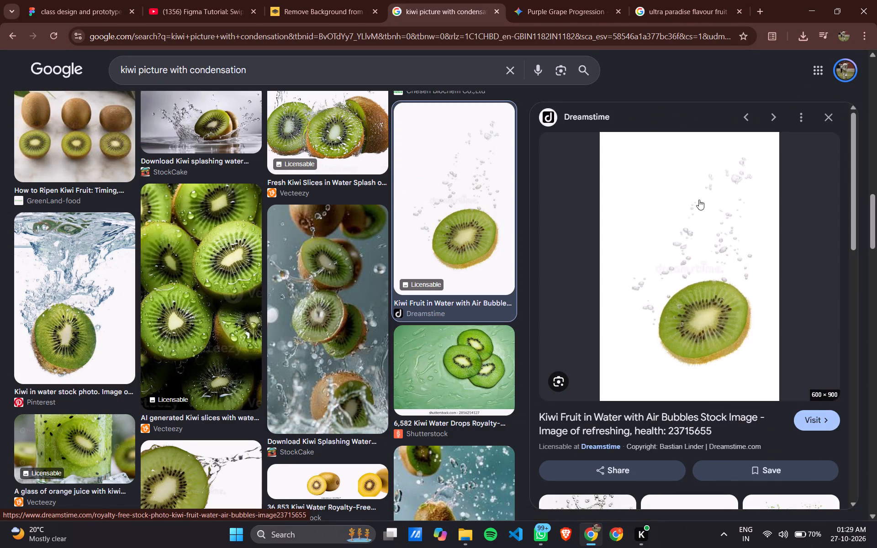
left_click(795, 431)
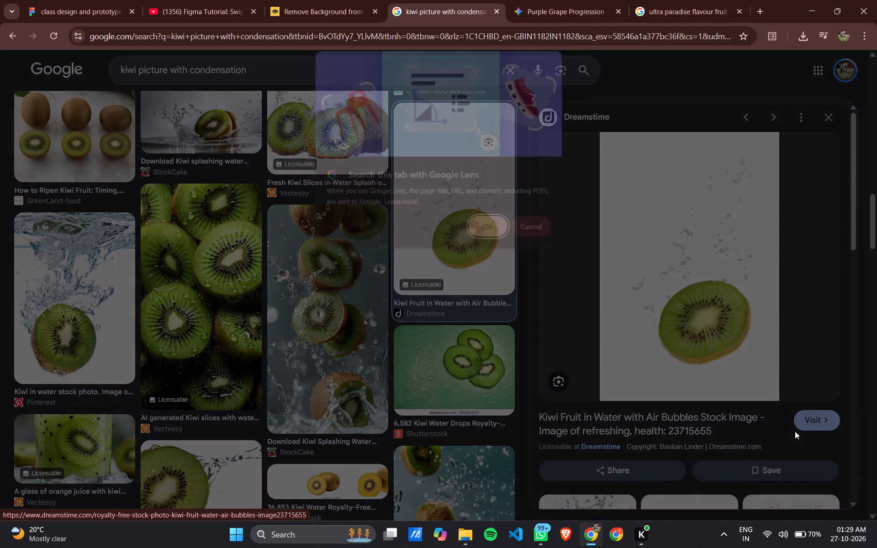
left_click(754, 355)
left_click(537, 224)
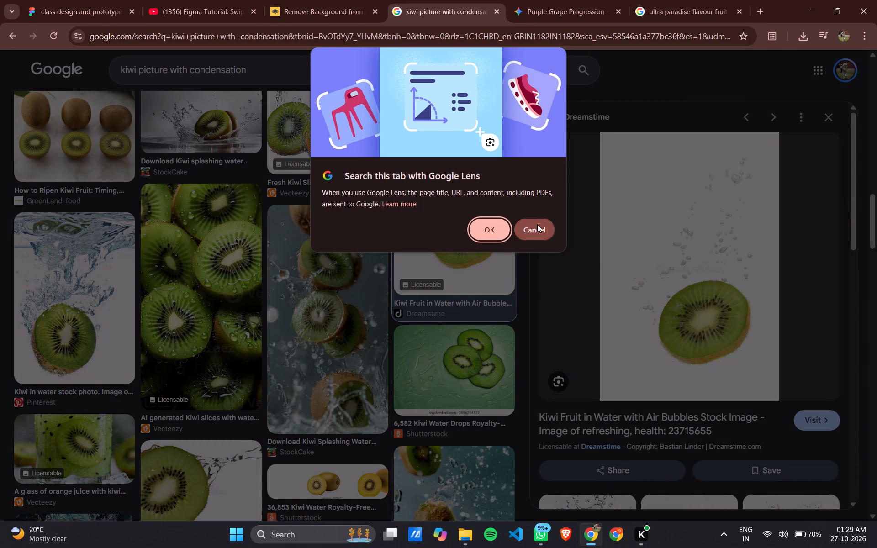
Copy the image address of the kiwi slice with air bubbles.
right_click(617, 227)
left_click(704, 447)
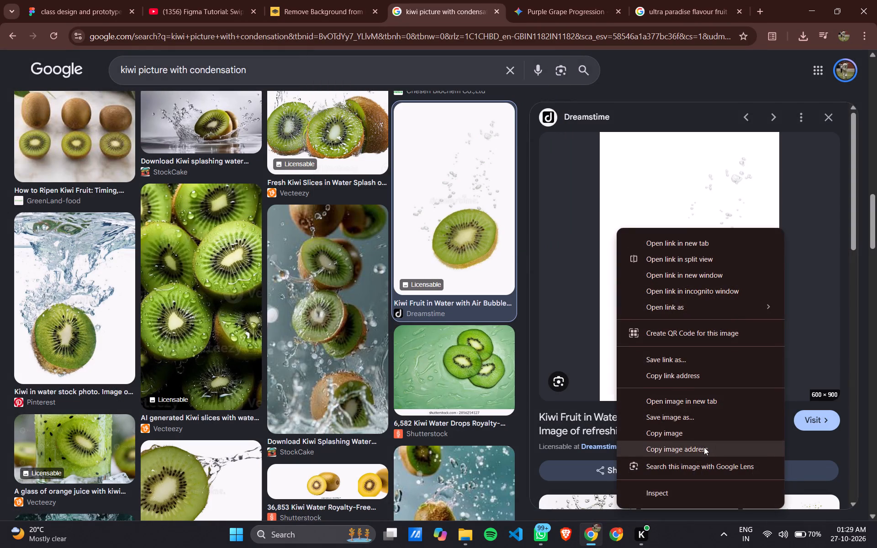
Switch to the remove.bg tab, return to its start page and submit the copied kiwi image URL for background removal.
left_click(296, 0)
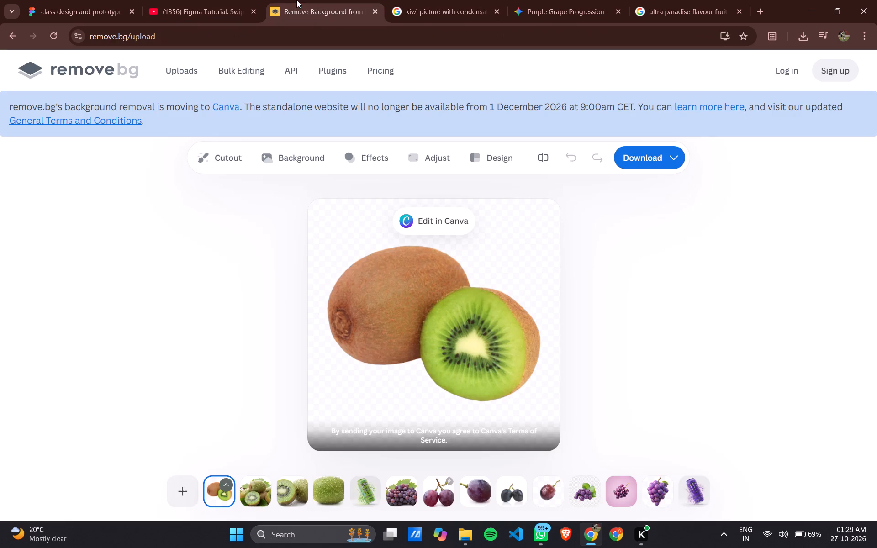
left_click(182, 496)
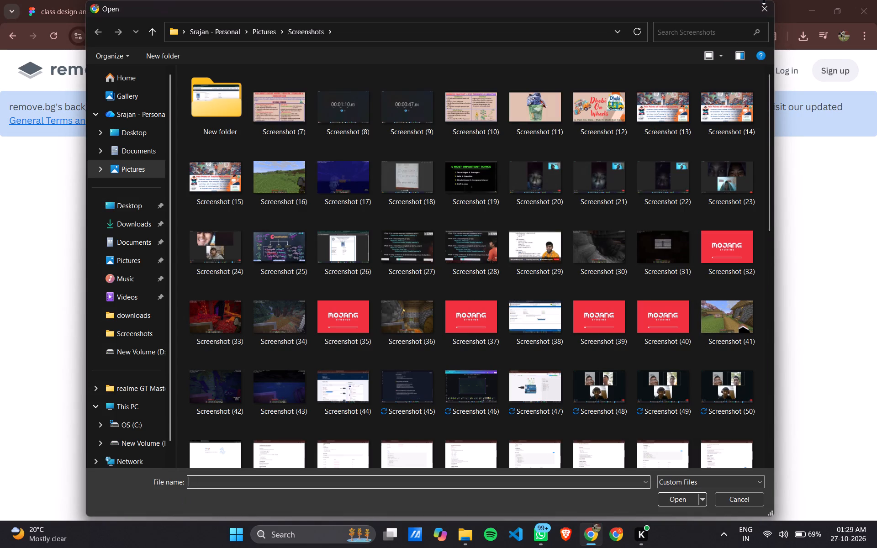
left_click(764, 5)
scroll(401, 270, "right", 5)
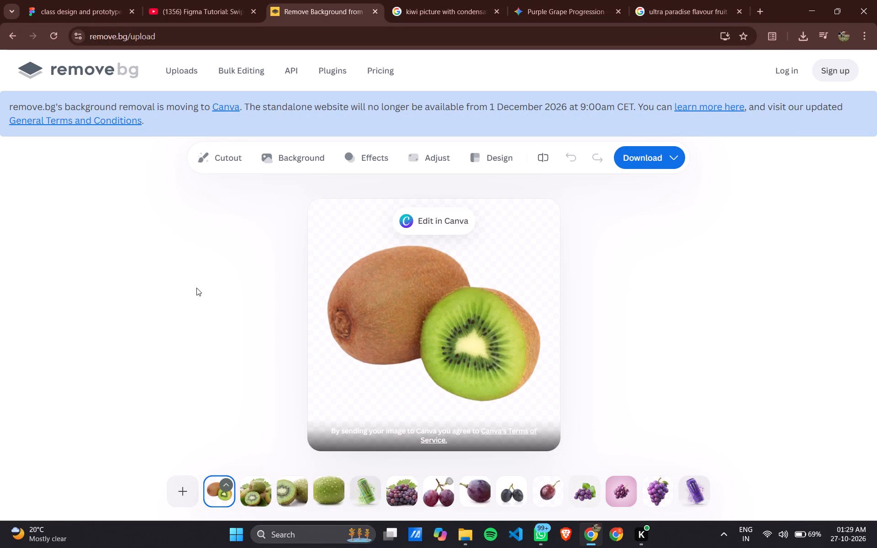
scroll(196, 288, "right", 5)
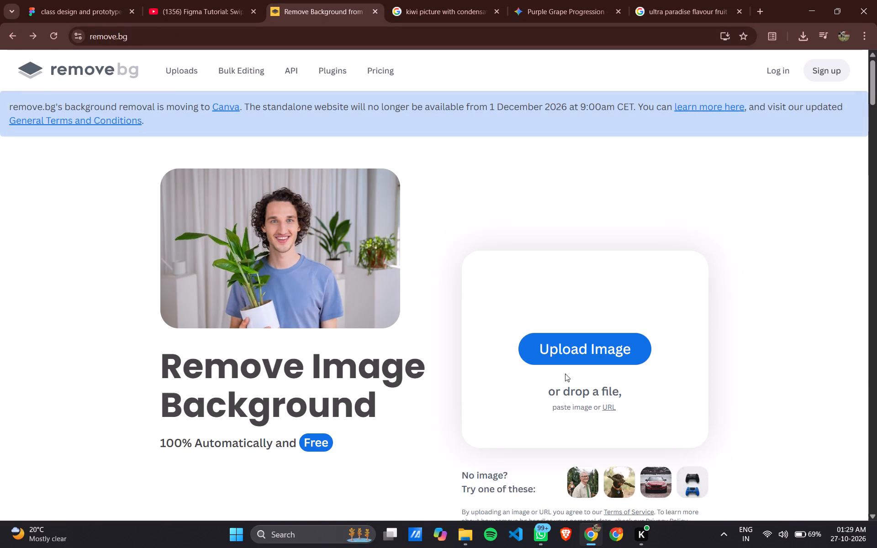
left_click(612, 407)
key("ctrl+v")
key("Return")
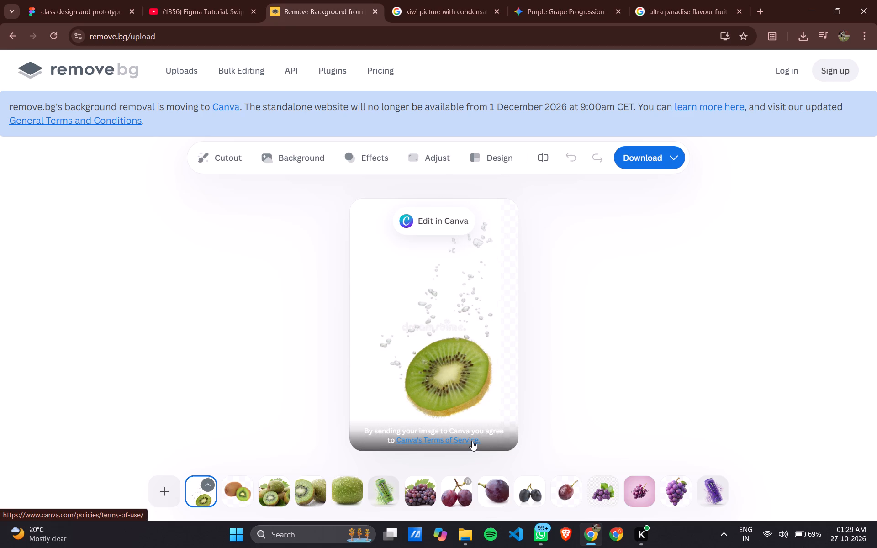
Copy the background-free kiwi slice, paste it into the Figma design and place it over the green frame's bottom-left corner.
right_click(449, 354)
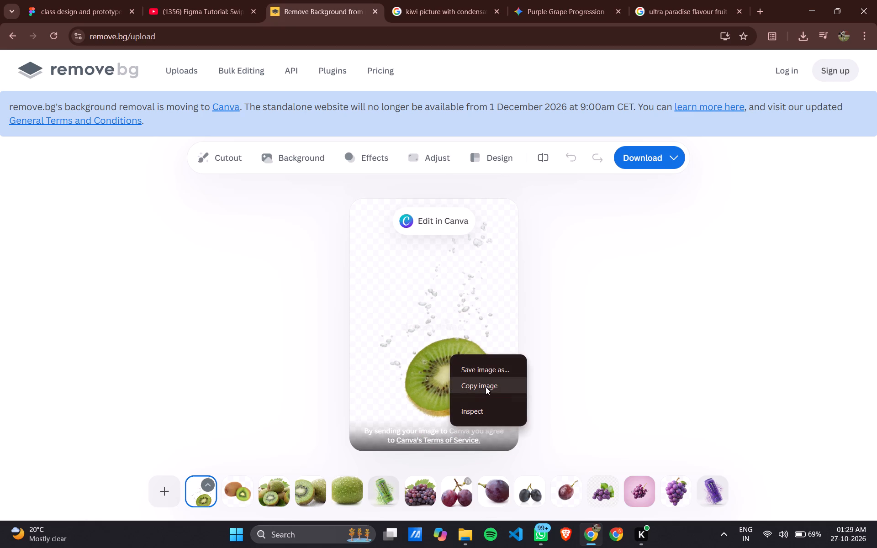
left_click(486, 387)
left_click(78, 0)
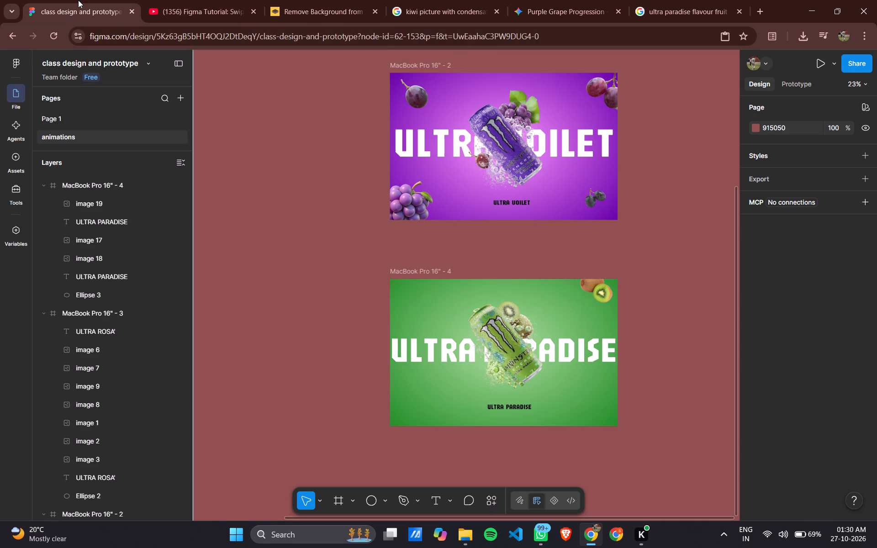
key("ctrl+v")
left_click_drag(465, 281, 414, 396)
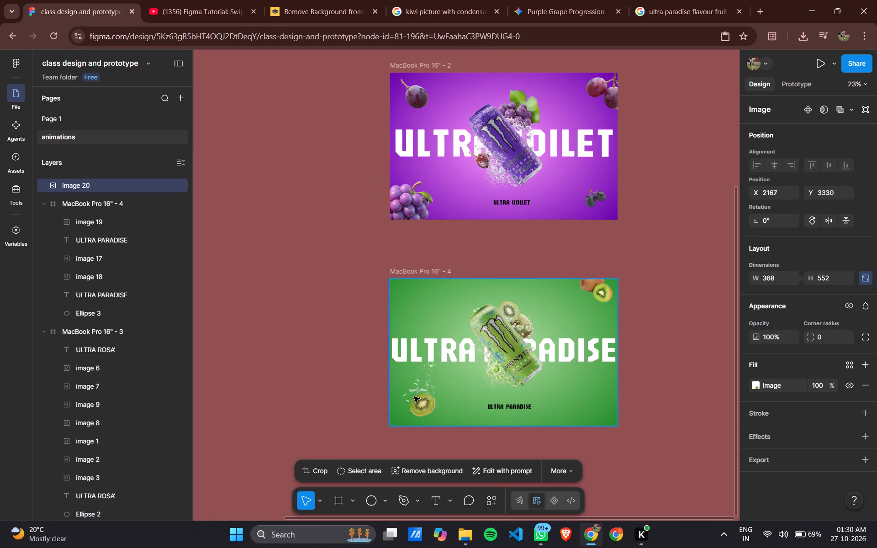
left_click_drag(414, 396, 413, 397)
Shrink the kiwi slice with bubbles to about 325 × 488 and rotate it to about -34.59°.
left_click_drag(441, 440, 428, 442)
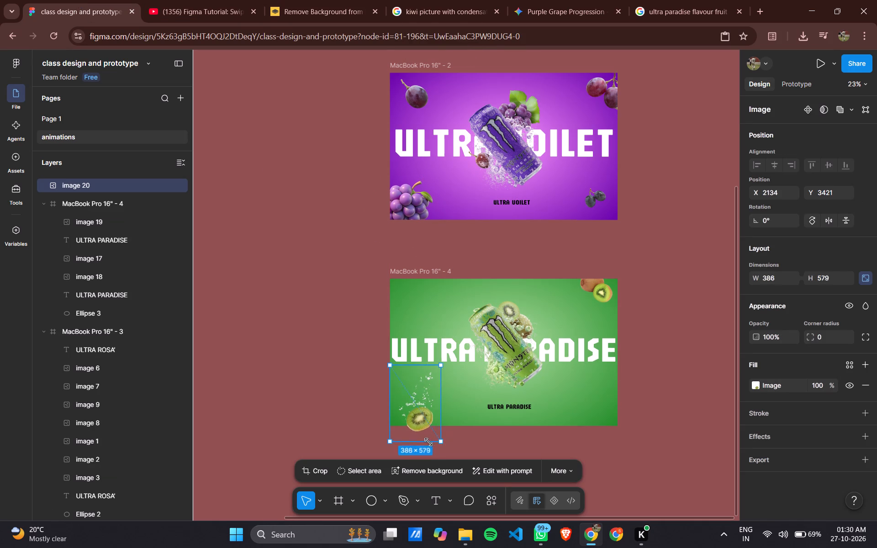
left_click_drag(428, 442, 425, 429)
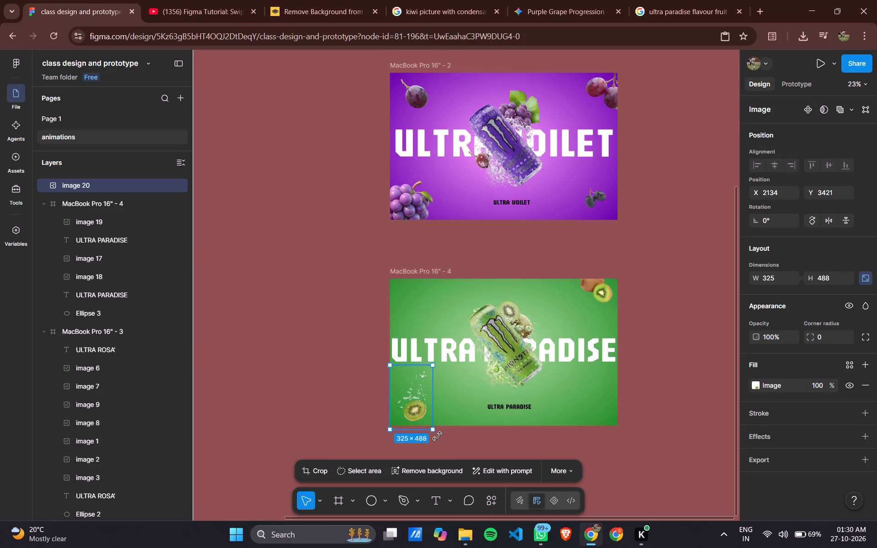
left_click_drag(436, 436, 409, 446)
Move the kiwi slice with bubbles to the green frame's upper-left area, above the ULTRA PARADISE title, and deselect it.
left_click_drag(416, 396, 422, 307)
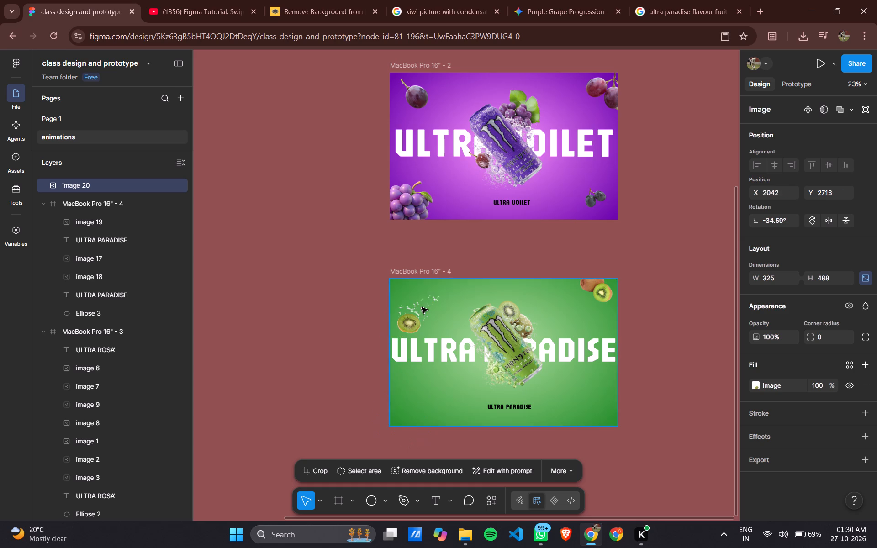
left_click_drag(422, 307, 422, 302)
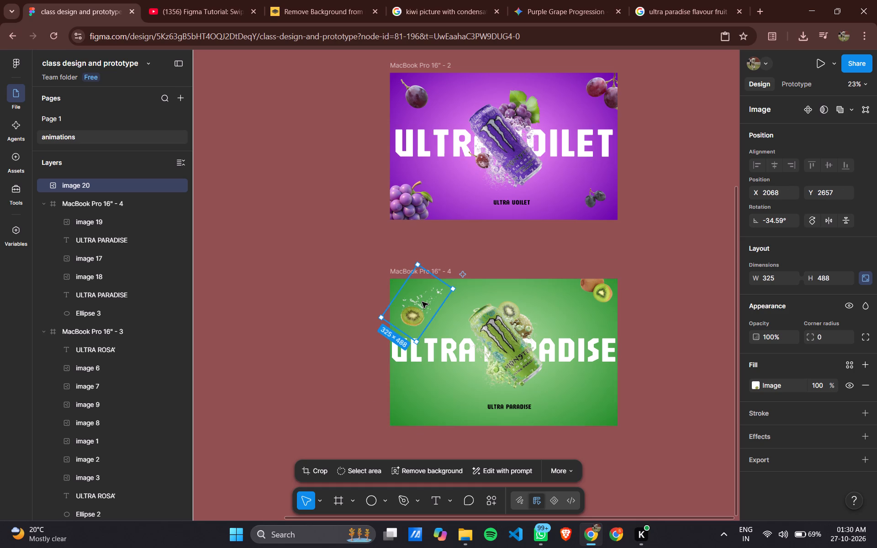
left_click(327, 399)
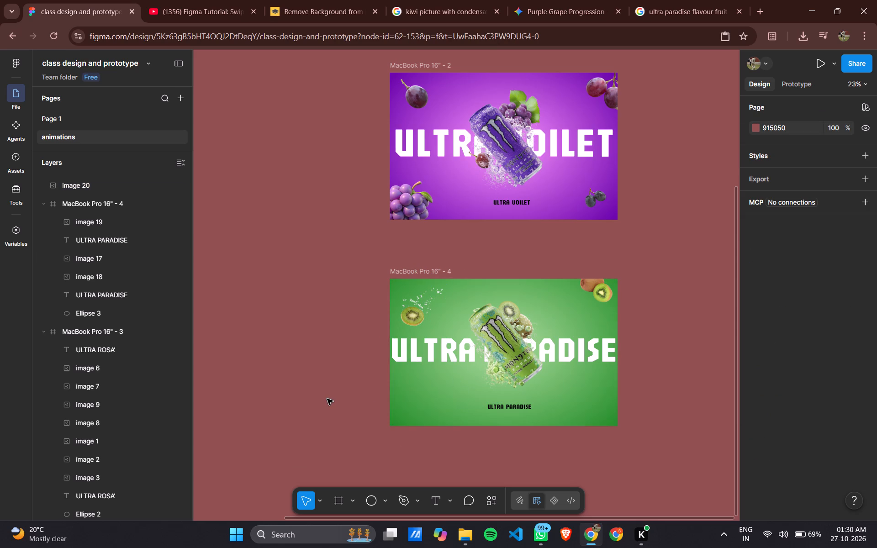
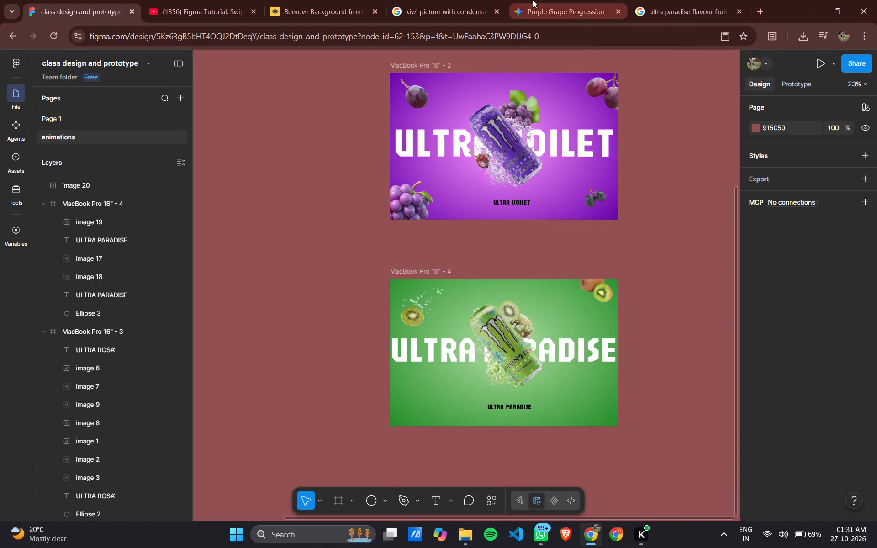
Browse the "kiwi picture with condensation" image results for another kiwi picture to decorate the green frame.
left_click(412, 0)
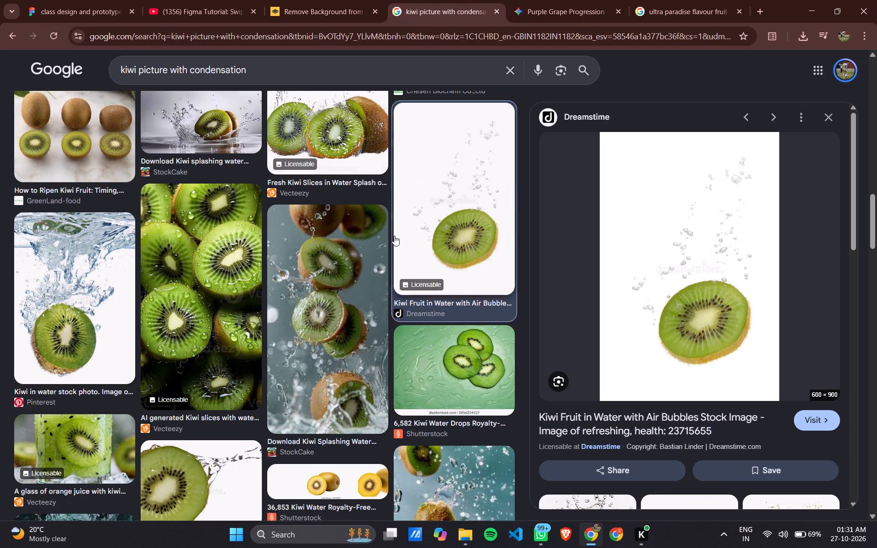
scroll(371, 256, "up", 1)
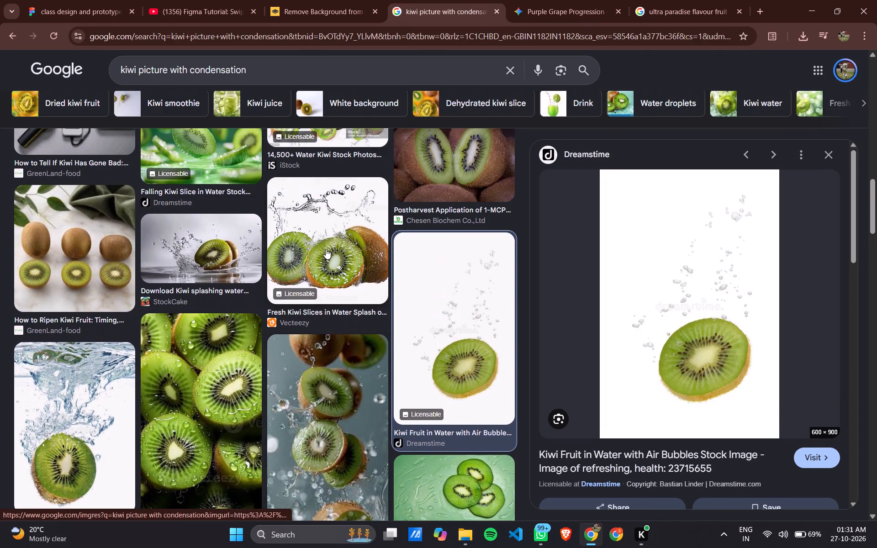
scroll(326, 249, "down", 5)
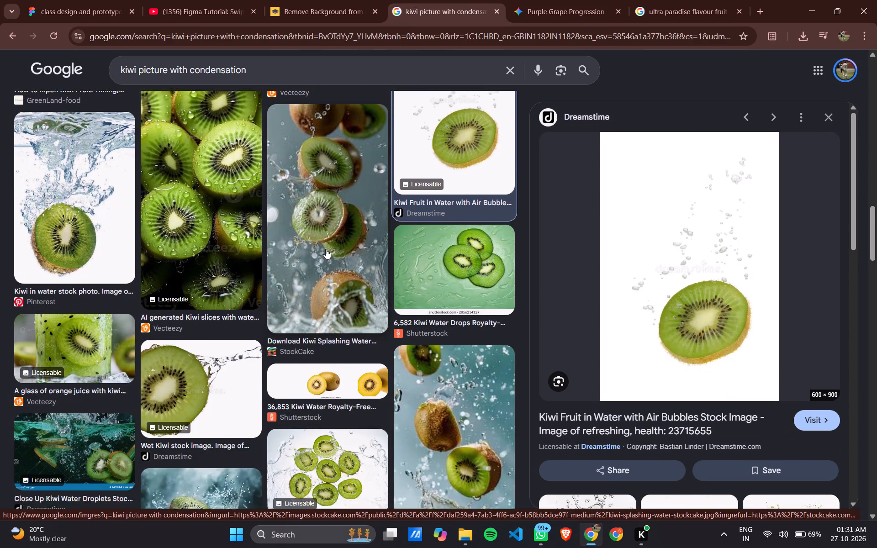
scroll(326, 249, "down", 10)
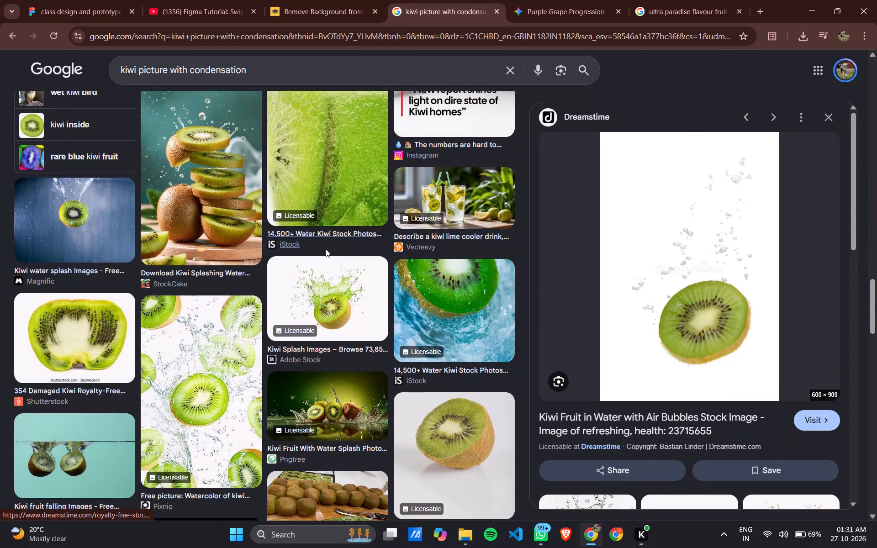
scroll(326, 249, "down", 6)
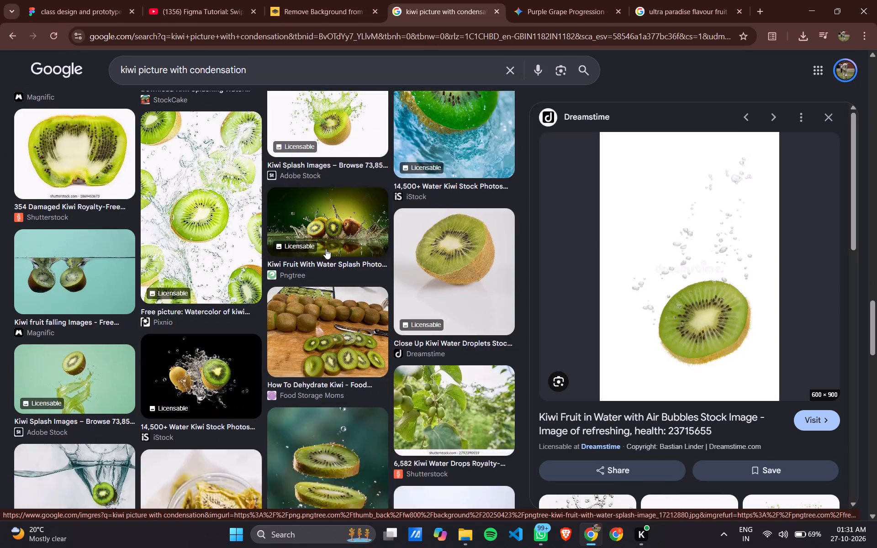
scroll(326, 249, "down", 4)
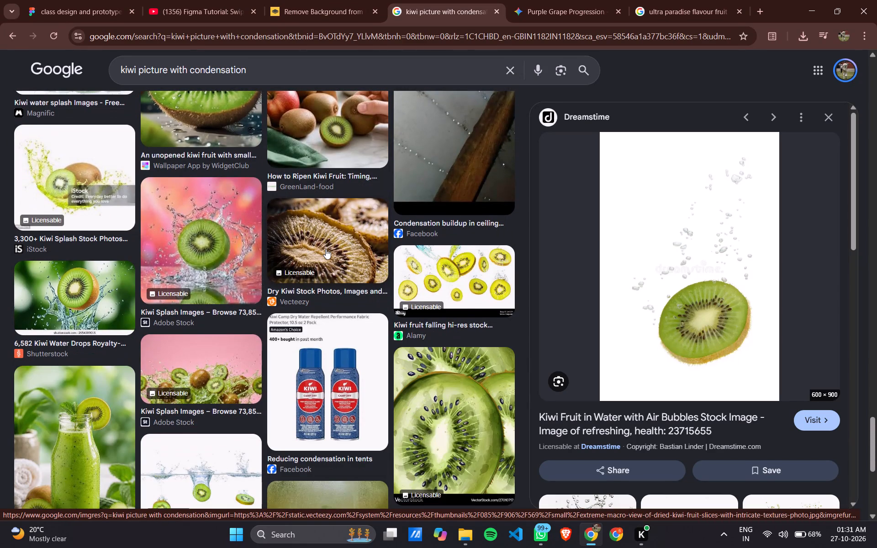
scroll(326, 249, "down", 6)
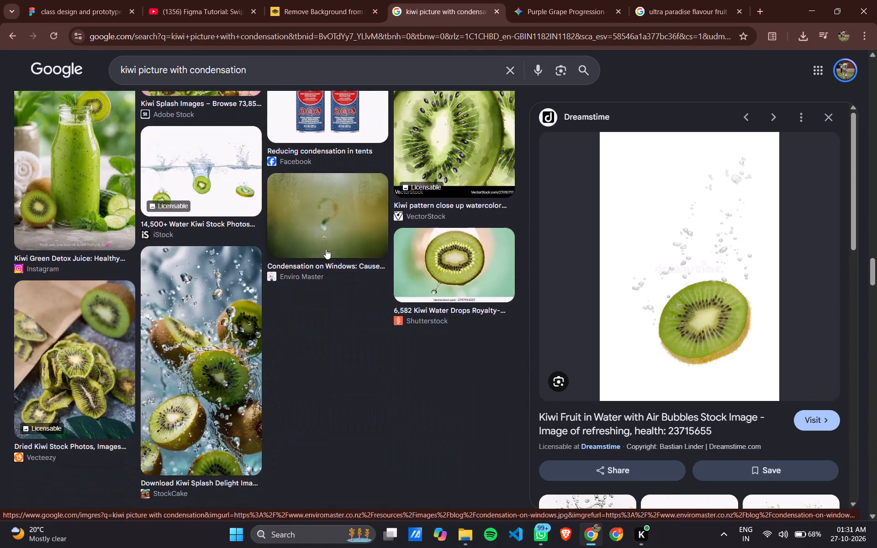
scroll(326, 249, "down", 7)
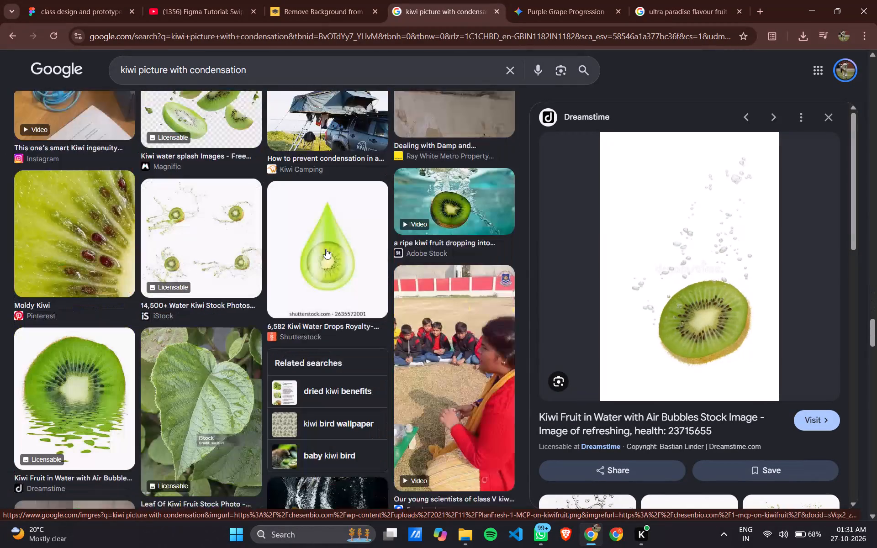
scroll(326, 249, "down", 1)
scroll(326, 249, "up", 9)
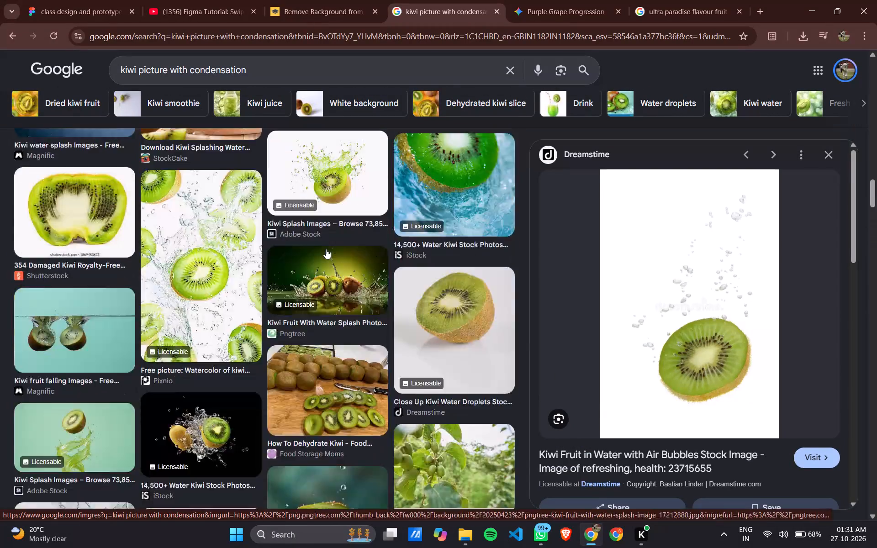
scroll(326, 249, "up", 10)
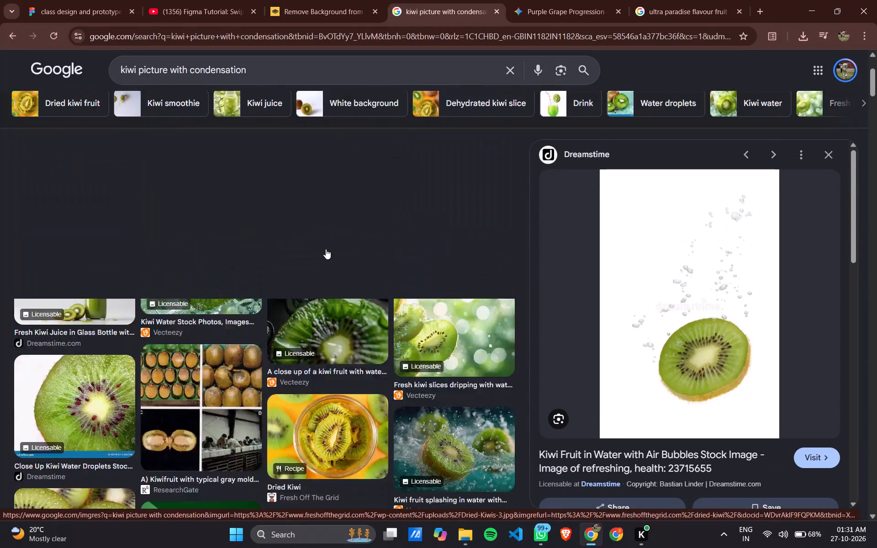
scroll(326, 249, "up", 1)
Check the green ULTRA PARADISE frame in Figma and the remove.bg cut-out, and return to the kiwi image results.
left_click(52, 0)
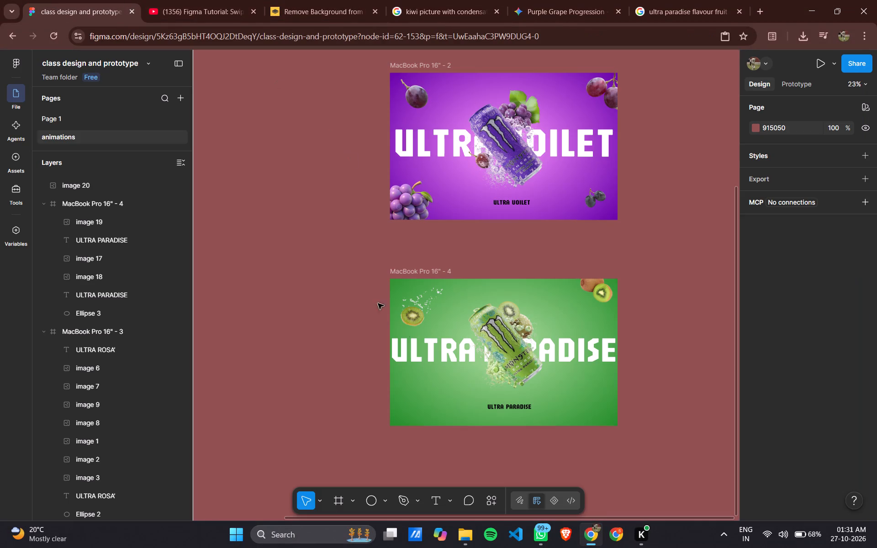
left_click(290, 0)
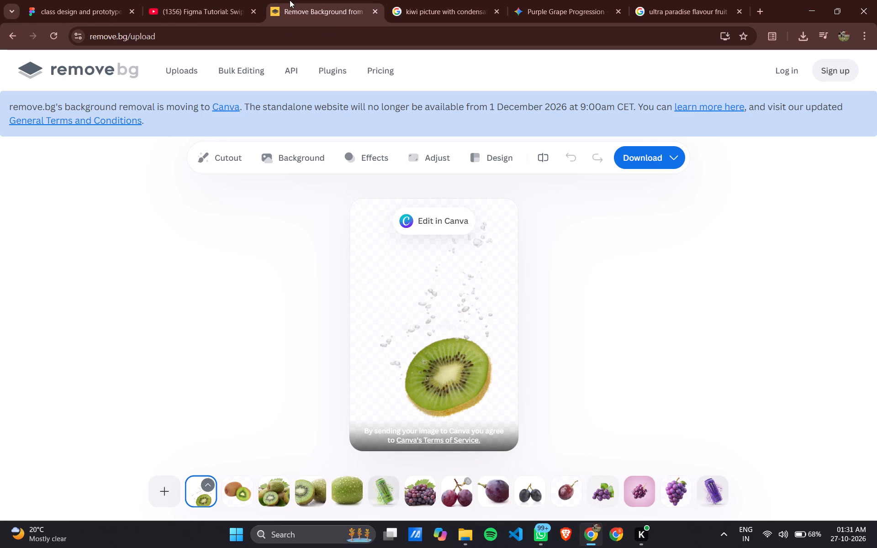
left_click(468, 0)
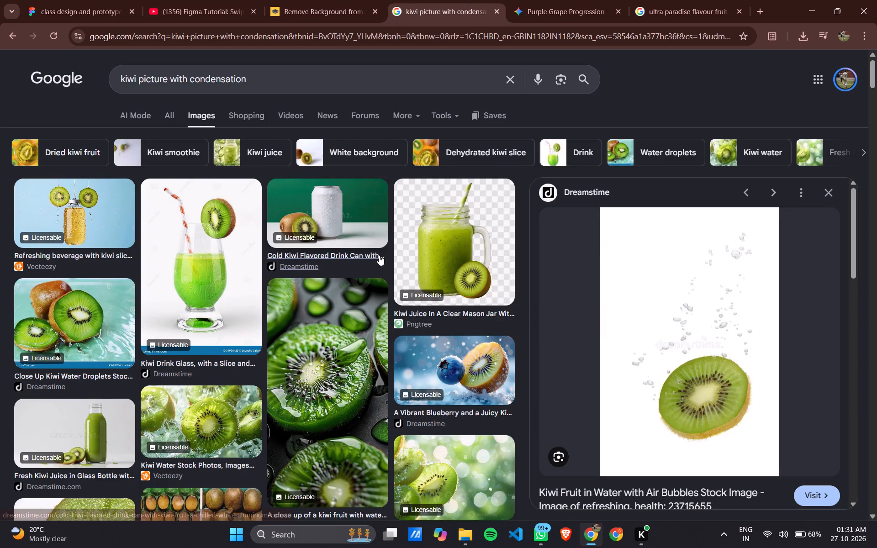
Look through the condensation results and open the StockCake picture of stacked kiwi slices with splashing water.
scroll(379, 255, "down", 10)
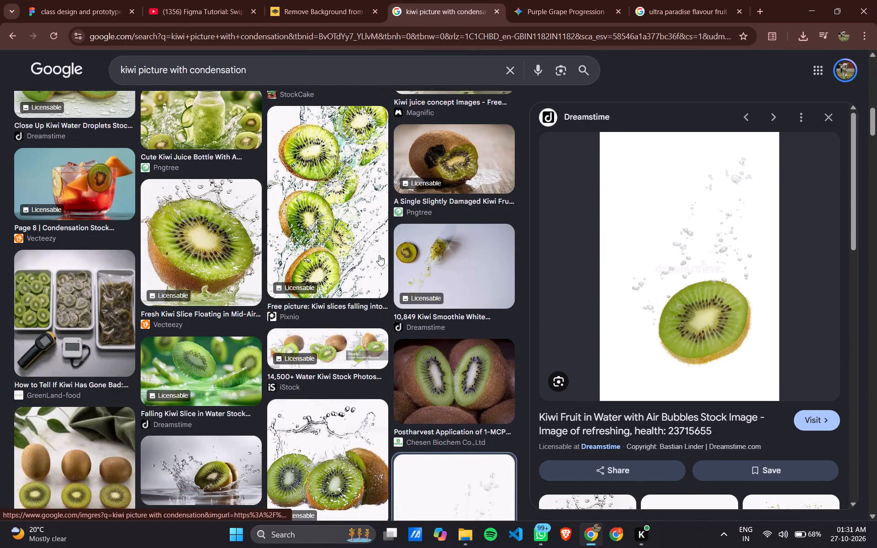
scroll(379, 255, "down", 5)
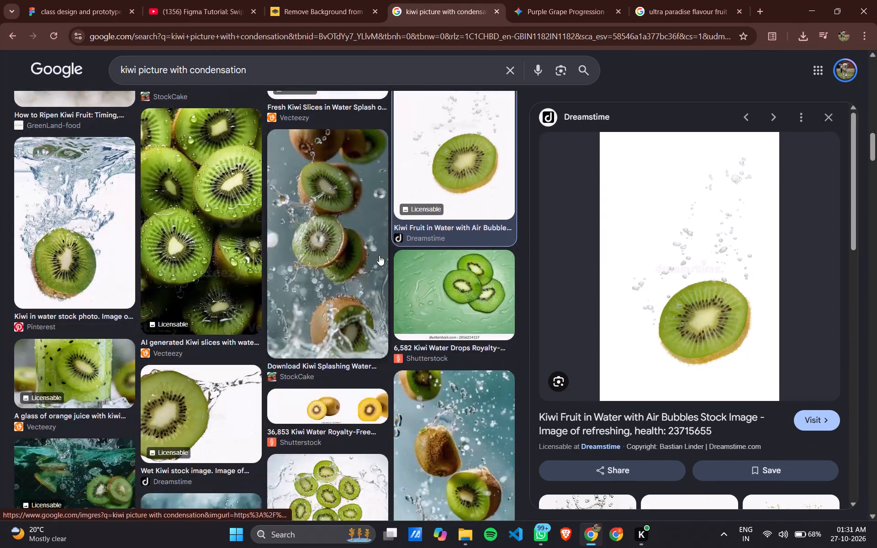
scroll(379, 255, "down", 7)
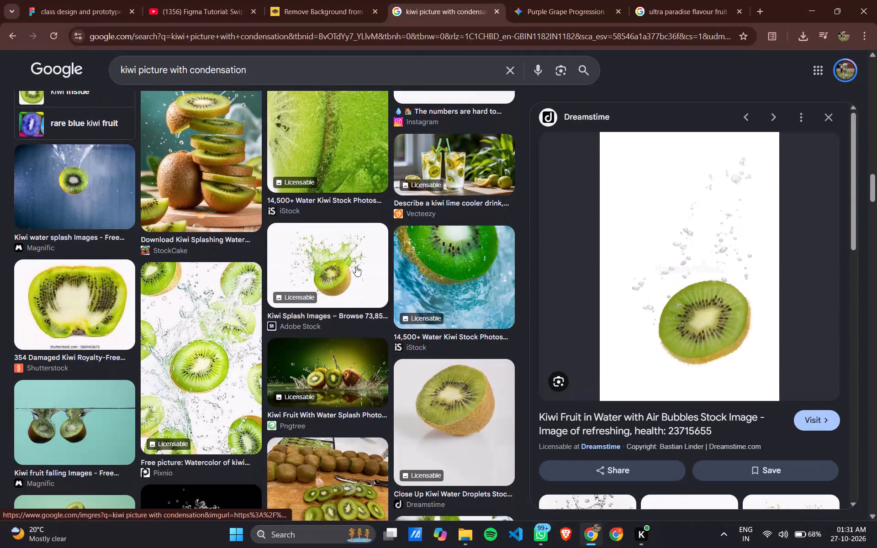
scroll(298, 285, "down", 4)
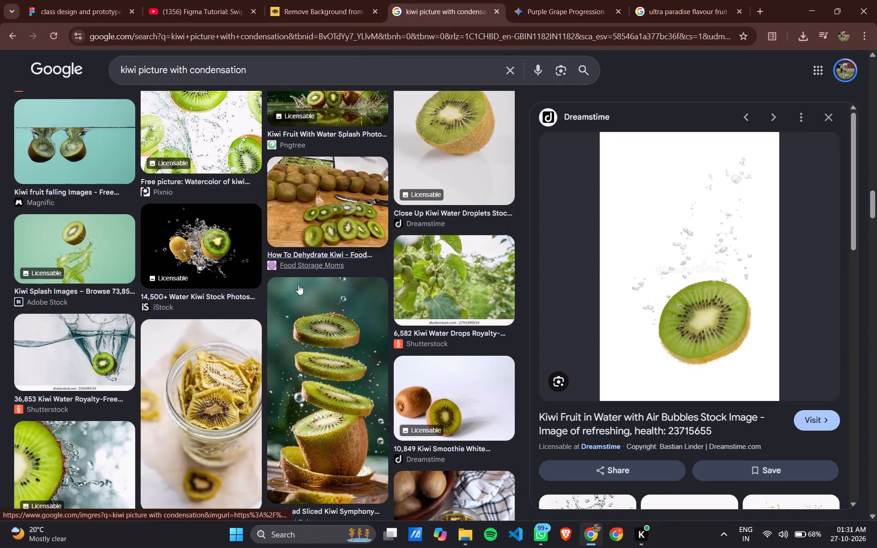
scroll(298, 285, "down", 2)
scroll(298, 285, "up", 4)
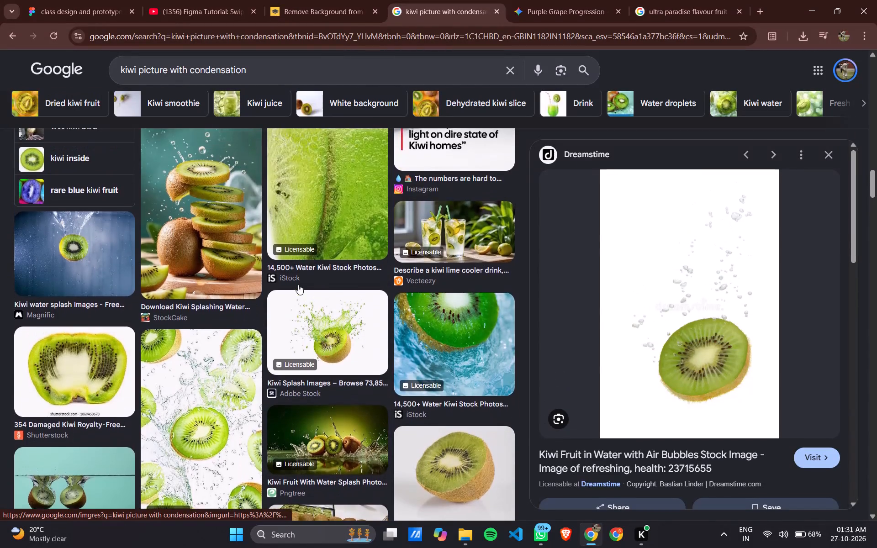
scroll(298, 285, "up", 1)
left_click(177, 239)
right_click(747, 263)
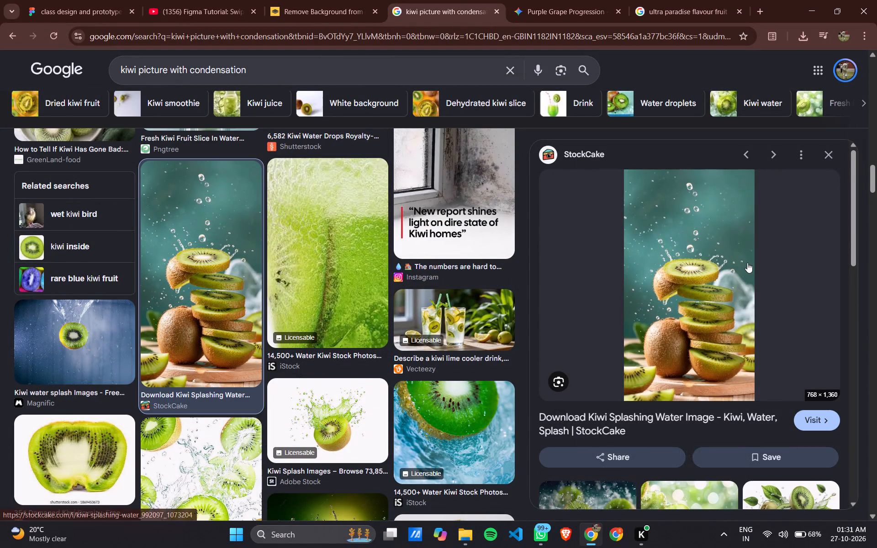
left_click(659, 469)
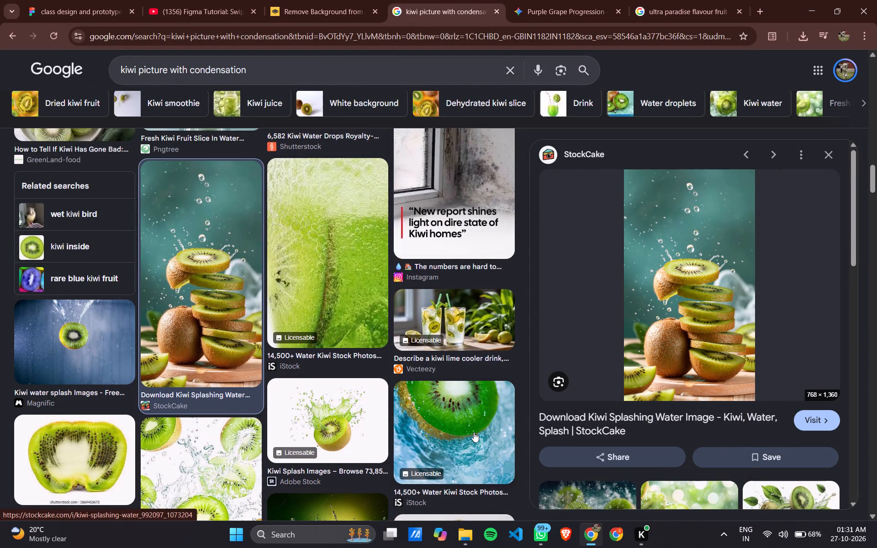
Examine more of the condensation results and the images related to the stacked kiwi picture for a suitable cut-out source.
scroll(474, 432, "down", 3)
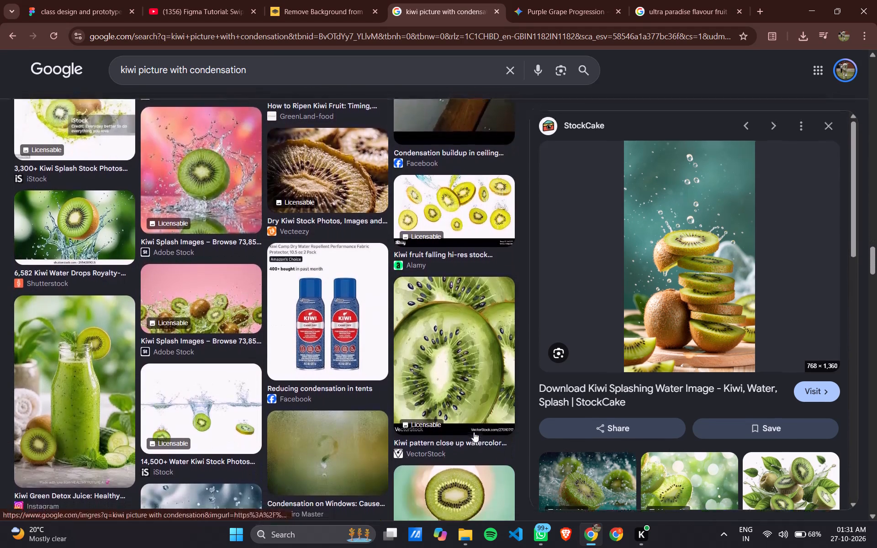
scroll(474, 432, "down", 3)
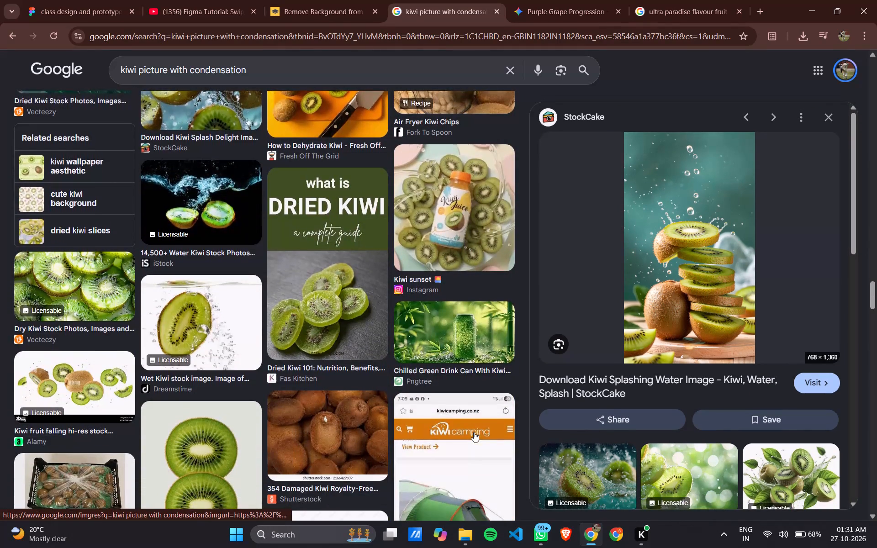
scroll(474, 432, "down", 8)
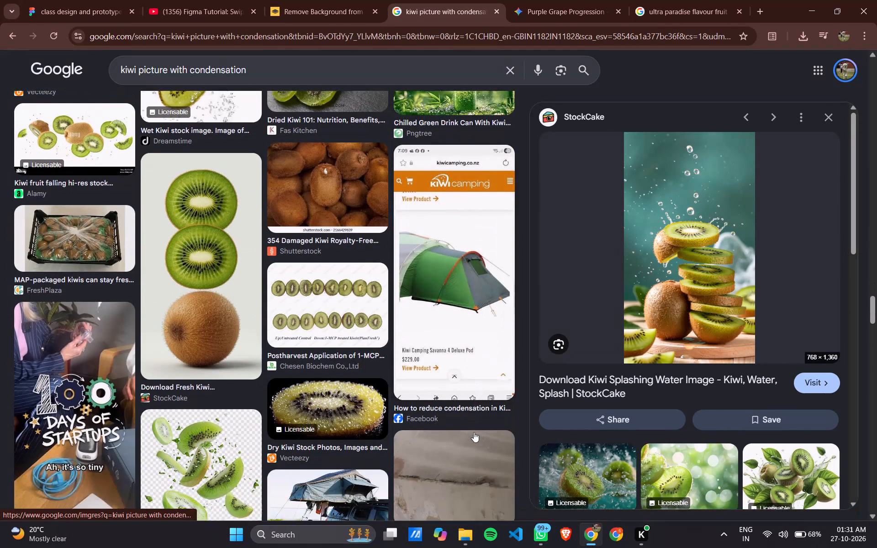
scroll(474, 432, "down", 5)
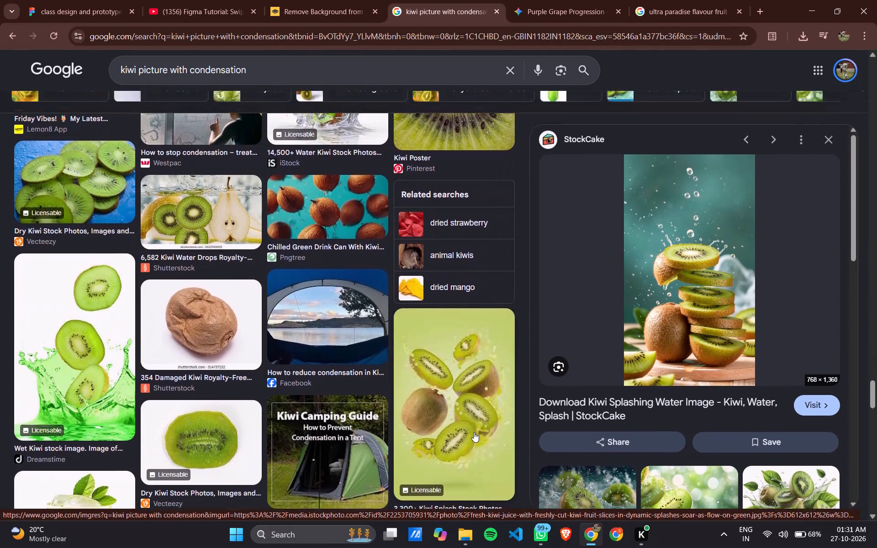
scroll(474, 432, "down", 4)
scroll(474, 432, "up", 1)
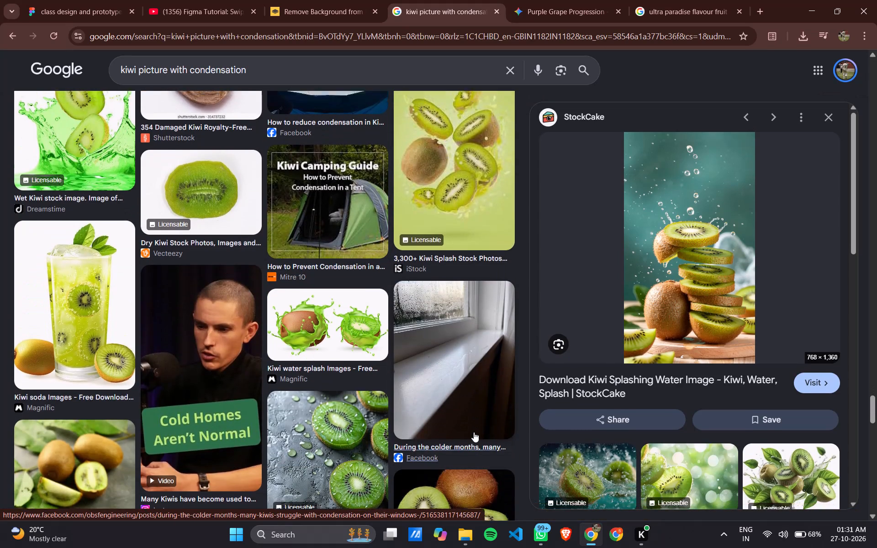
scroll(474, 432, "up", 1)
scroll(474, 432, "down", 3)
scroll(650, 462, "down", 1)
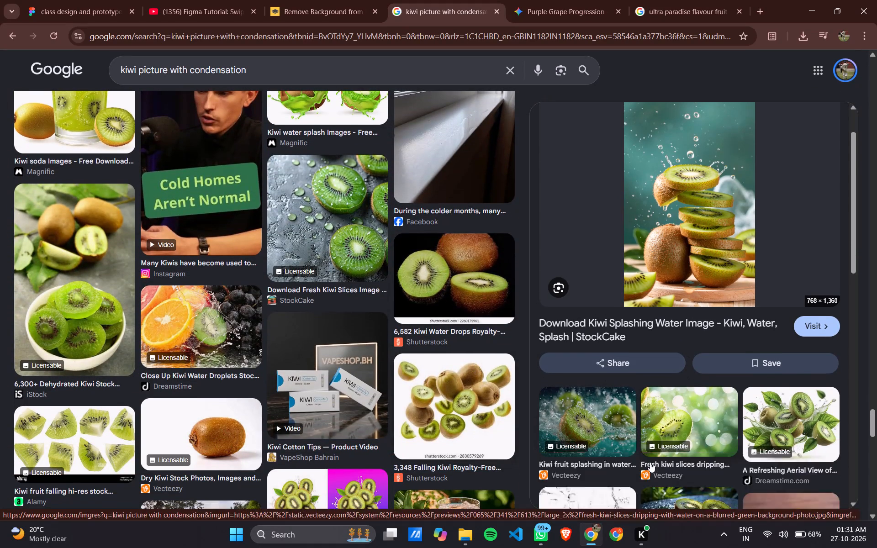
scroll(650, 462, "down", 4)
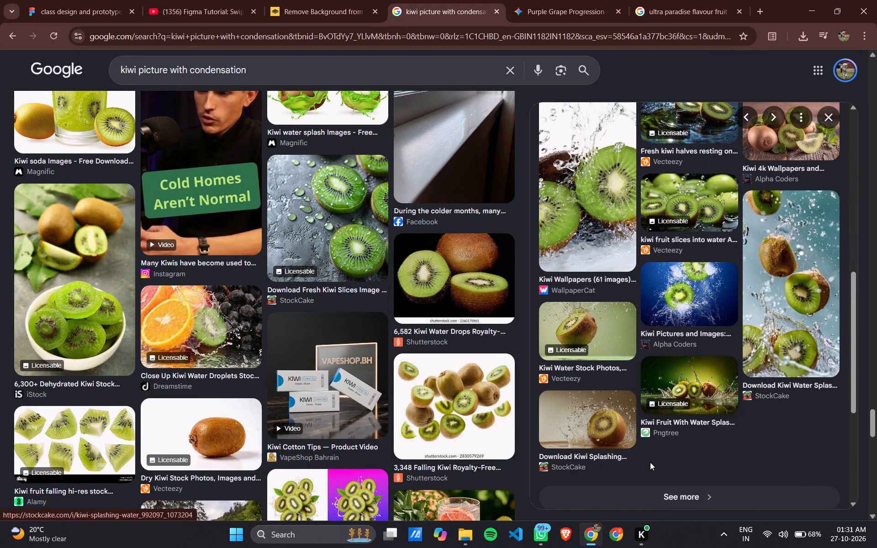
scroll(650, 462, "down", 1)
scroll(650, 462, "up", 4)
scroll(341, 348, "down", 6)
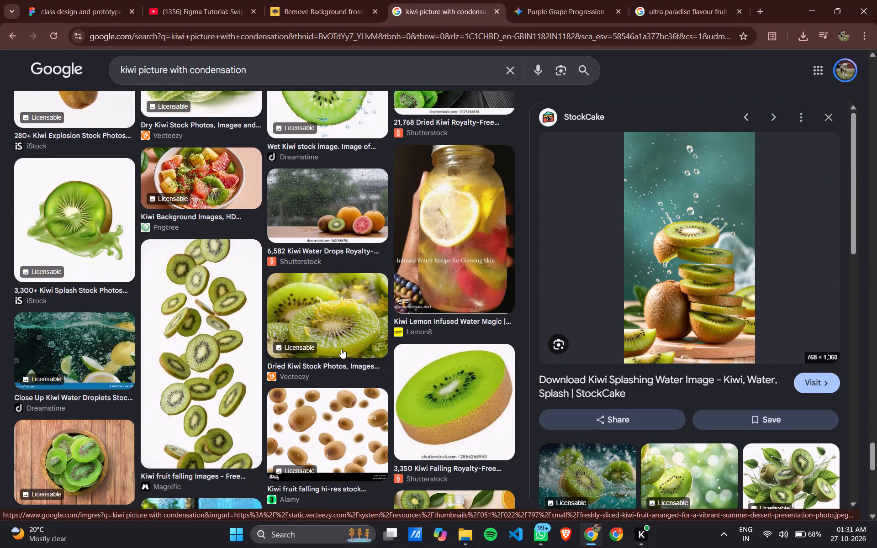
scroll(341, 348, "down", 4)
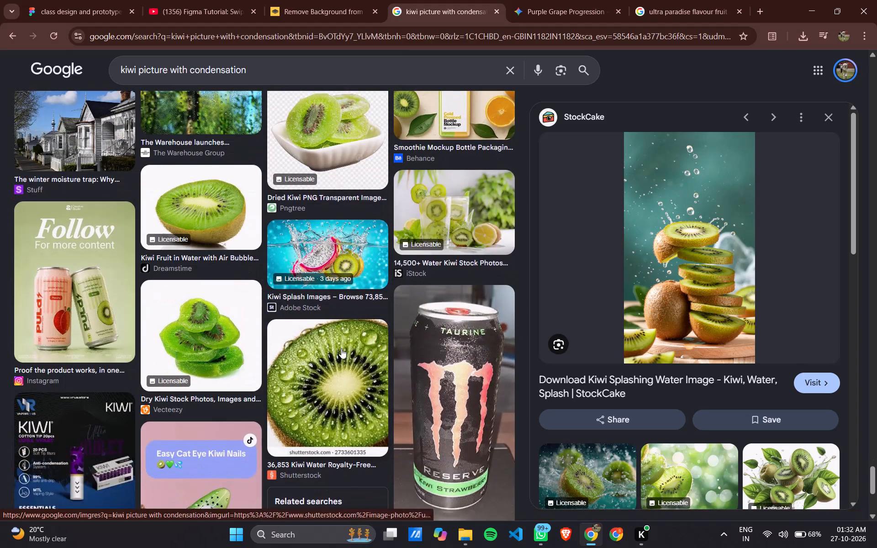
scroll(341, 348, "down", 1)
scroll(341, 348, "up", 19)
Look over the condensation image results again and go back to the earlier "kiwi picture" results.
scroll(341, 348, "right", 4)
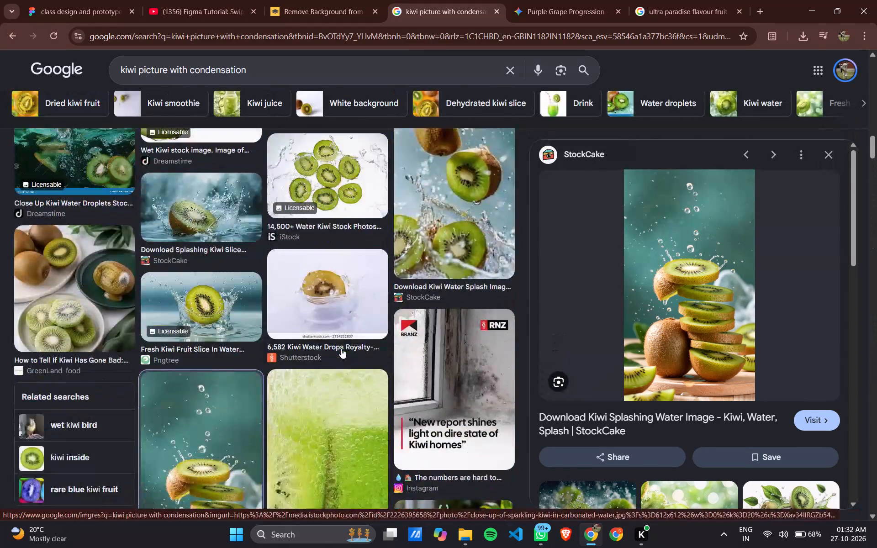
scroll(341, 348, "up", 8)
scroll(341, 348, "right", 13)
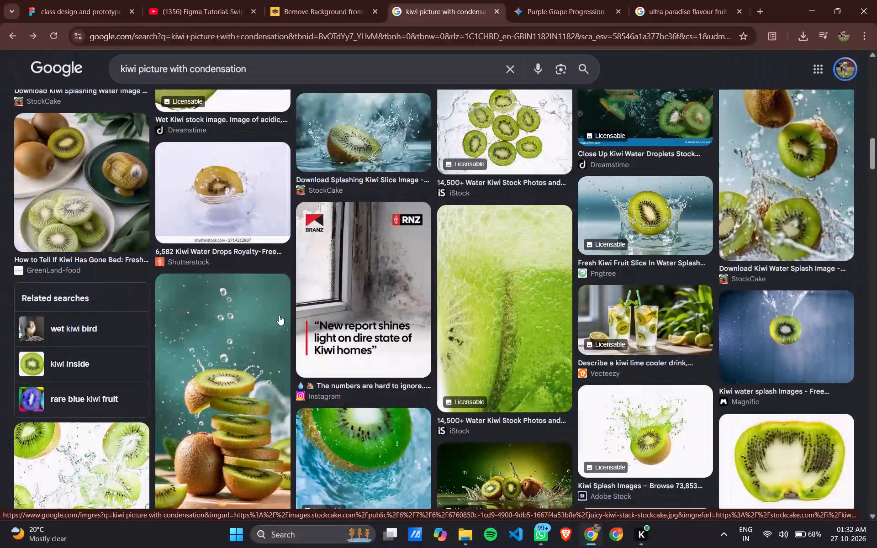
scroll(374, 307, "up", 7)
scroll(374, 307, "right", 3)
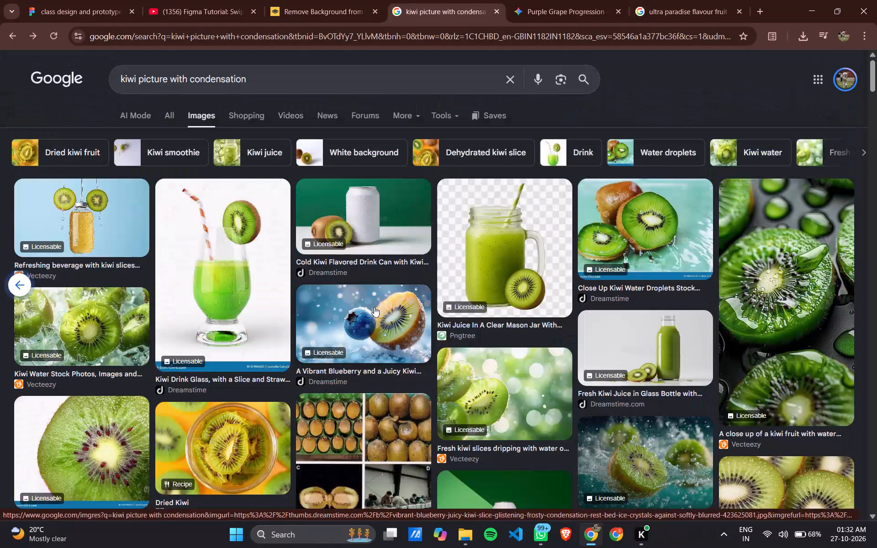
Browse the "kiwi picture" image results for a kiwi image suited to the green frame.
scroll(579, 351, "down", 5)
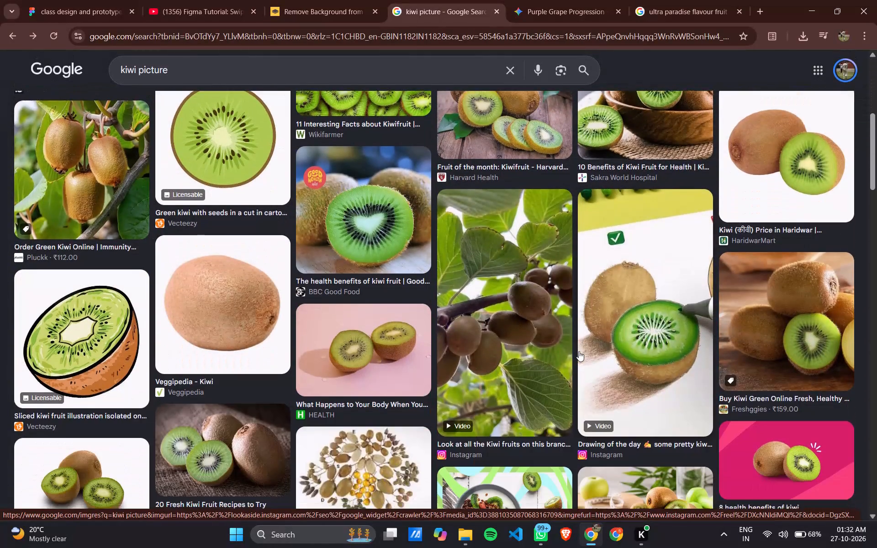
scroll(579, 351, "down", 4)
scroll(579, 351, "up", 4)
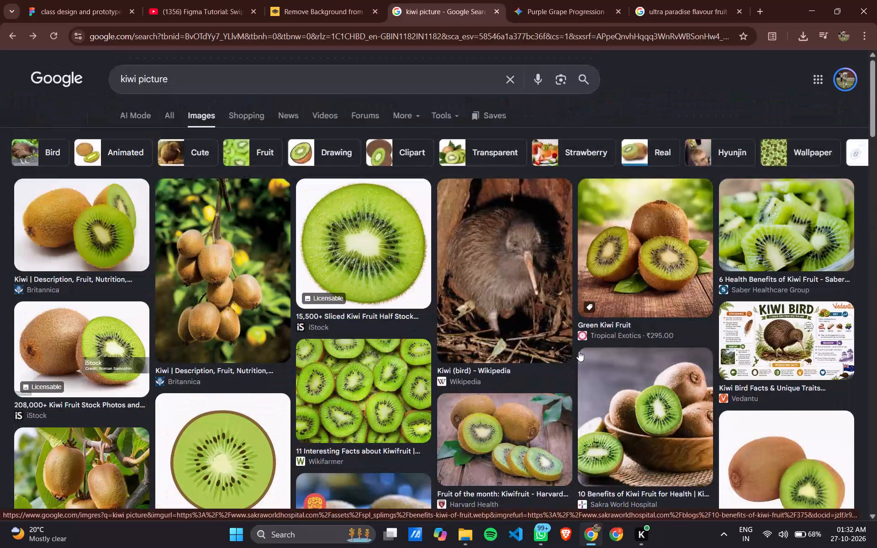
scroll(579, 351, "down", 9)
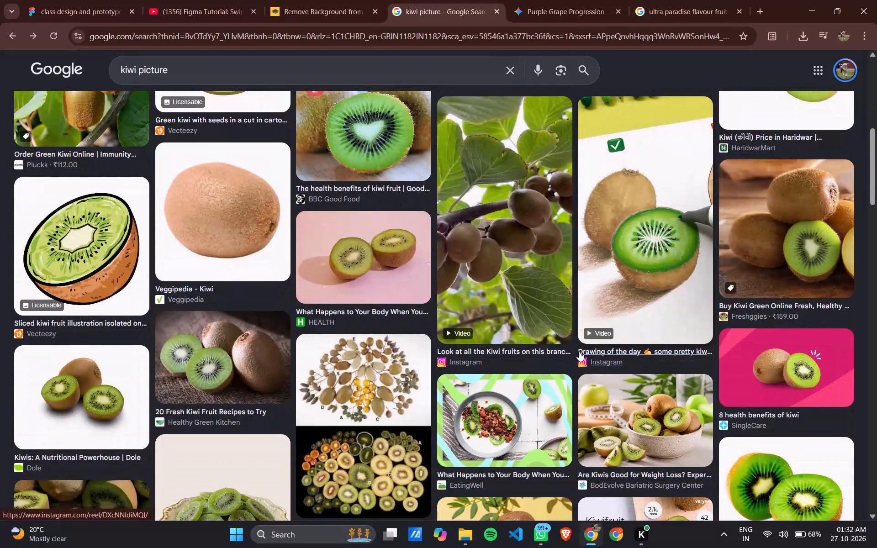
scroll(579, 351, "down", 3)
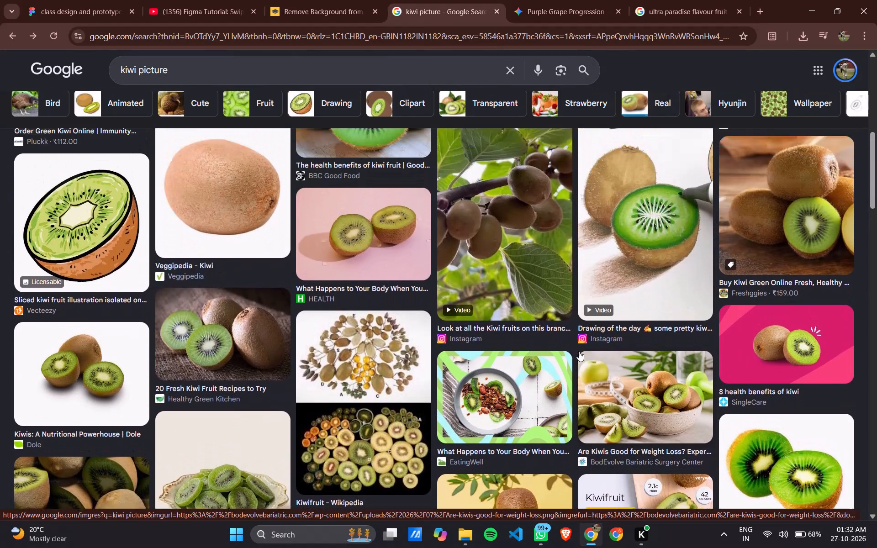
scroll(579, 351, "down", 5)
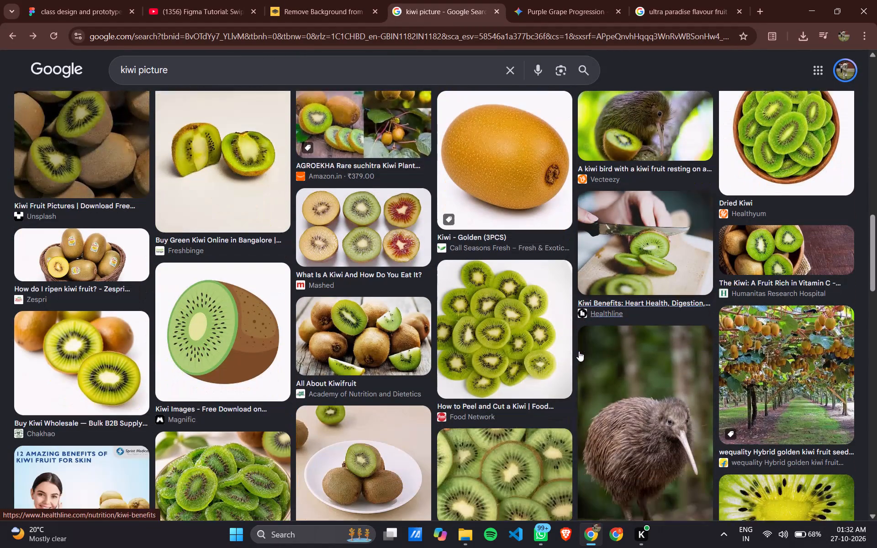
scroll(579, 351, "down", 4)
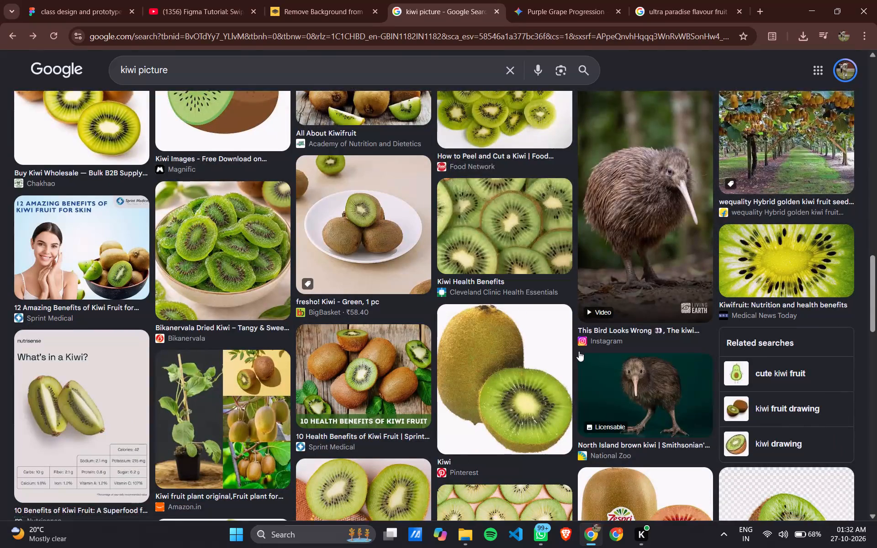
scroll(579, 351, "down", 5)
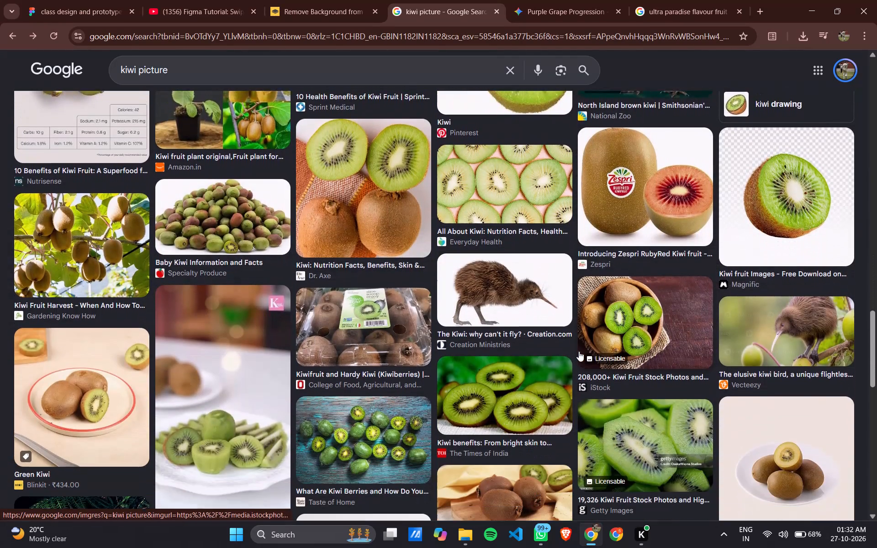
scroll(579, 351, "down", 5)
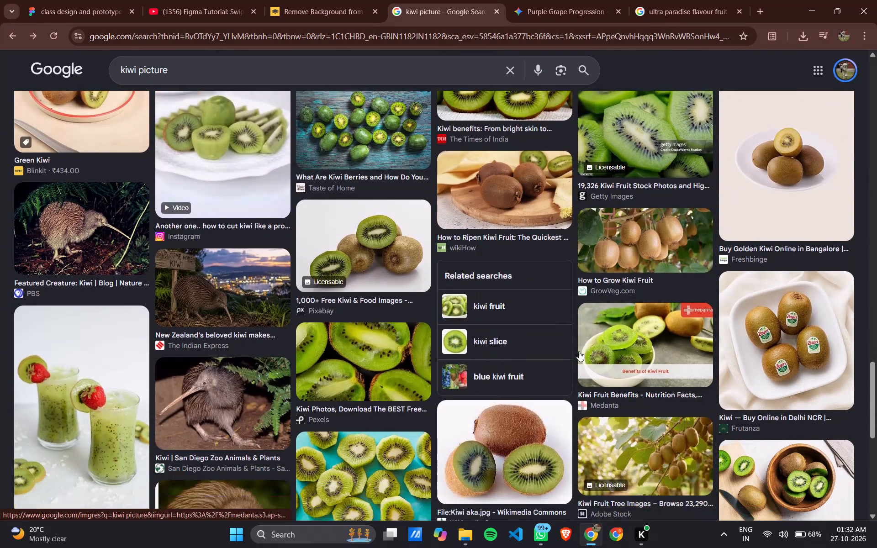
scroll(579, 351, "down", 6)
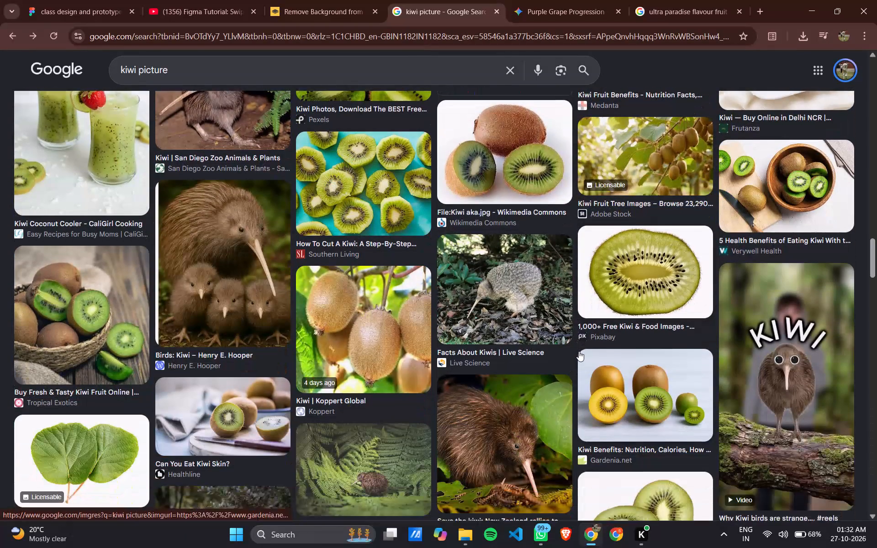
scroll(579, 351, "down", 5)
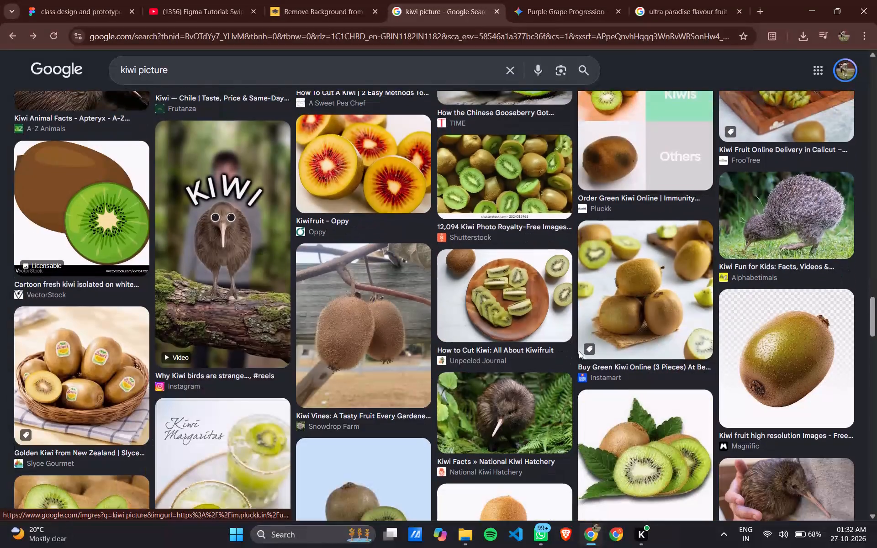
scroll(579, 351, "down", 3)
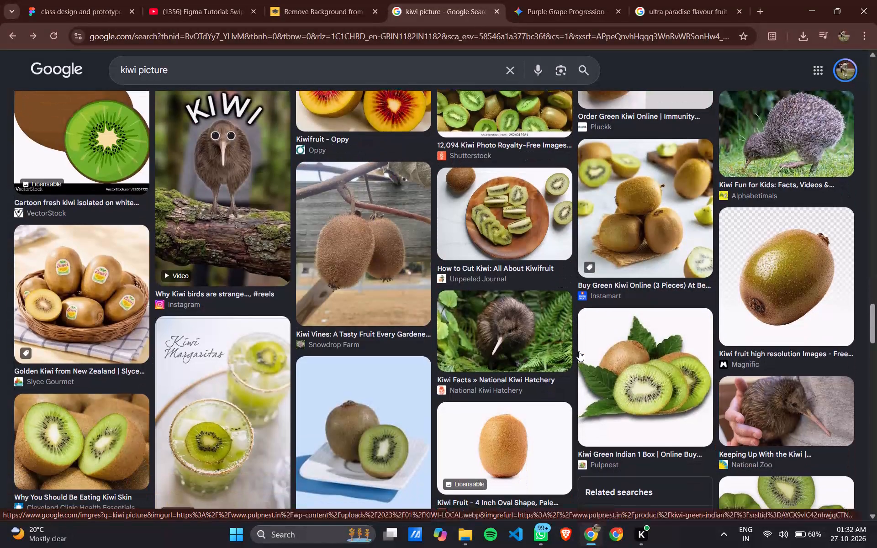
scroll(579, 351, "down", 7)
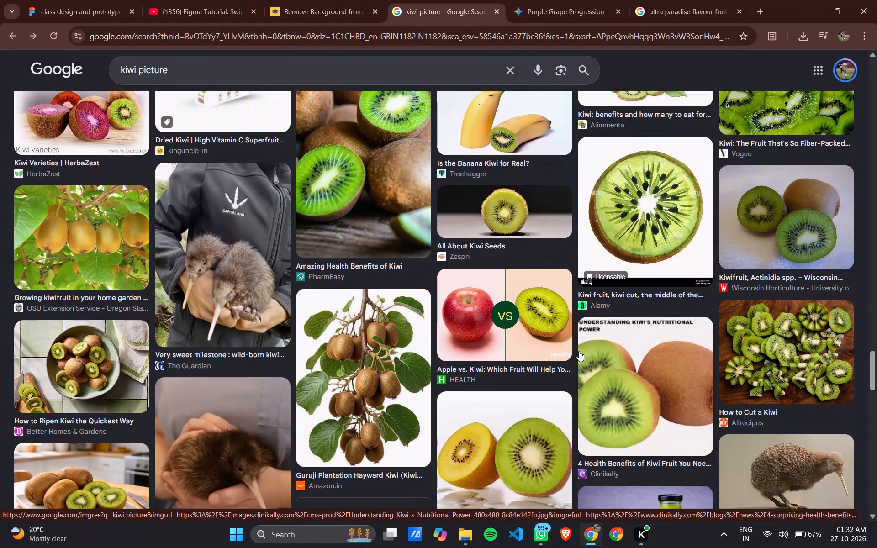
scroll(579, 351, "down", 3)
scroll(579, 351, "right", 1)
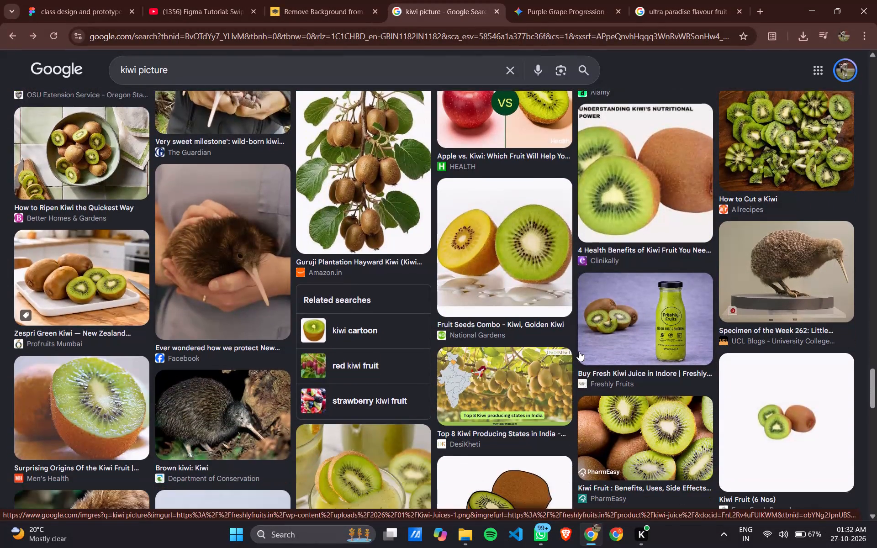
scroll(579, 351, "right", 1)
scroll(579, 351, "up", 12)
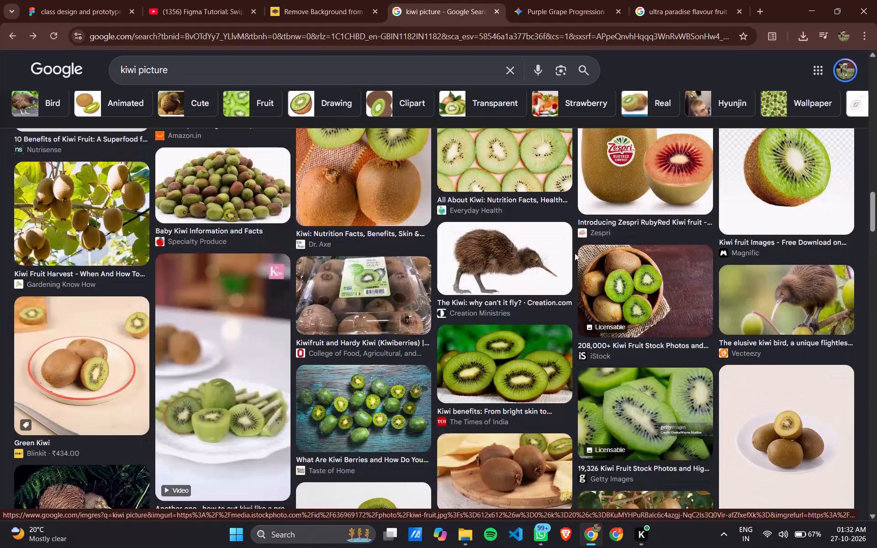
scroll(573, 253, "up", 13)
Copy the leafy kiwi cluster cut-out from remove.bg and paste it into the Figma design.
left_click(568, 0)
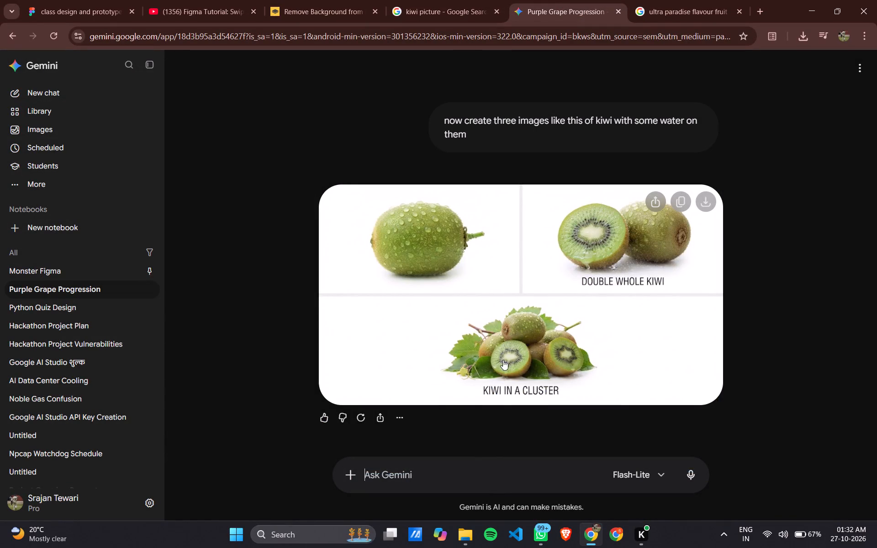
left_click(318, 0)
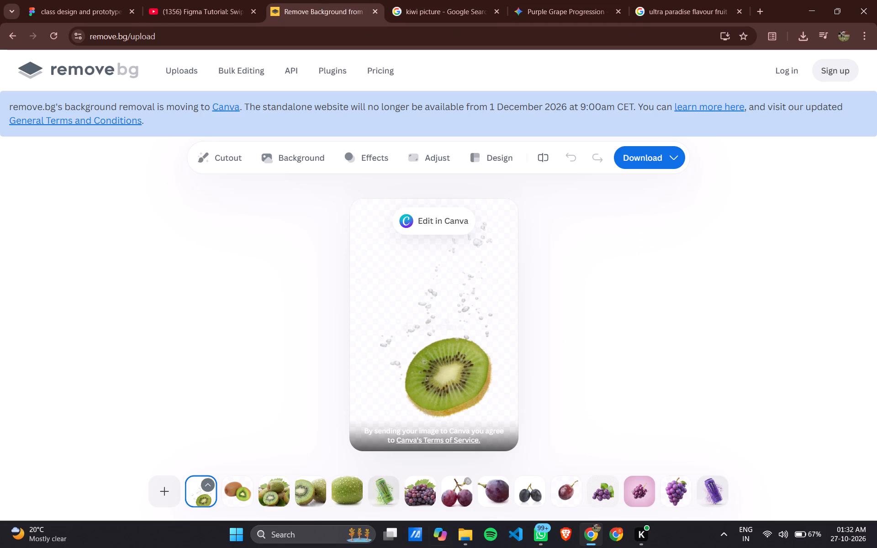
left_click(275, 488)
right_click(516, 290)
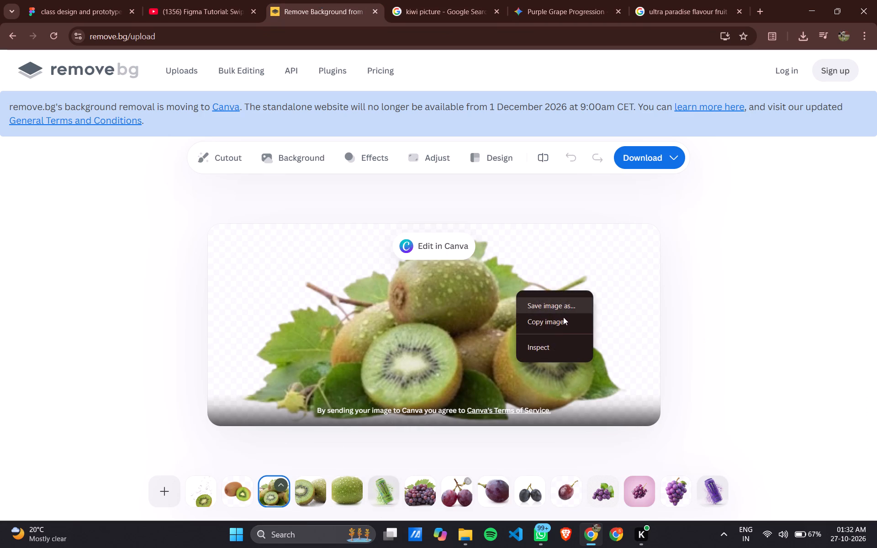
left_click(549, 323)
left_click(87, 0)
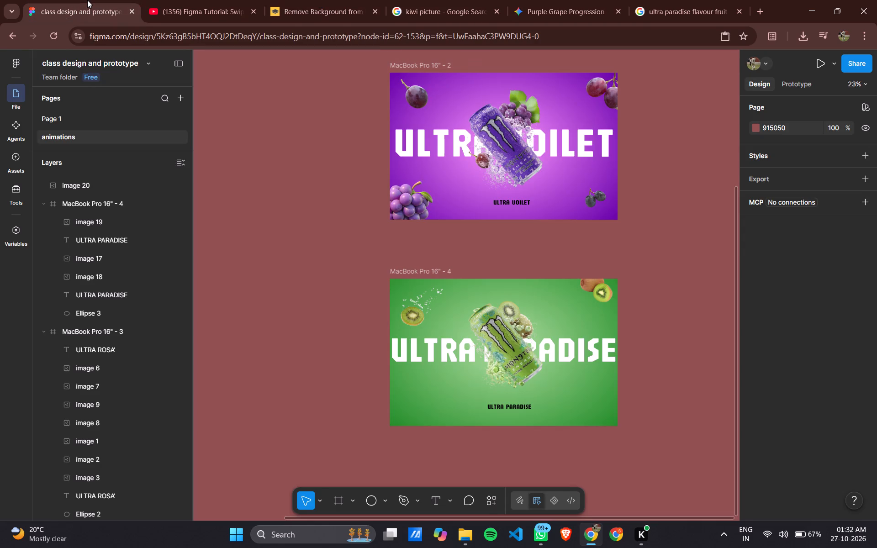
key("ctrl+v")
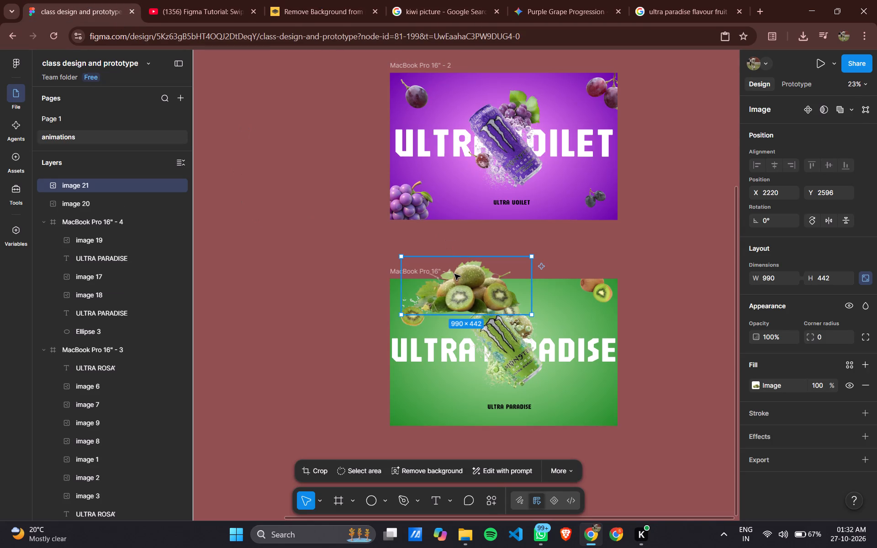
Move the pasted kiwi cluster into the green frame's lower-left corner and rotate it to about -32°.
left_click_drag(454, 274, 417, 400)
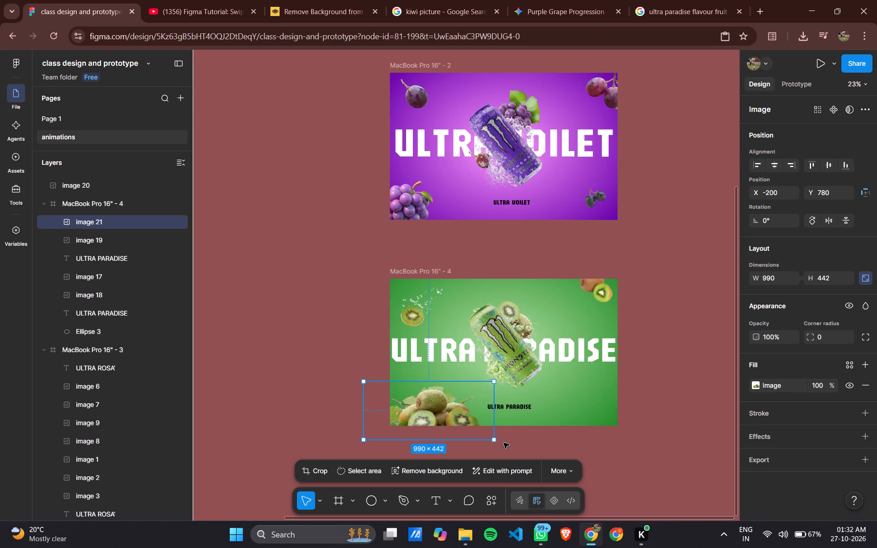
left_click_drag(499, 443, 462, 462)
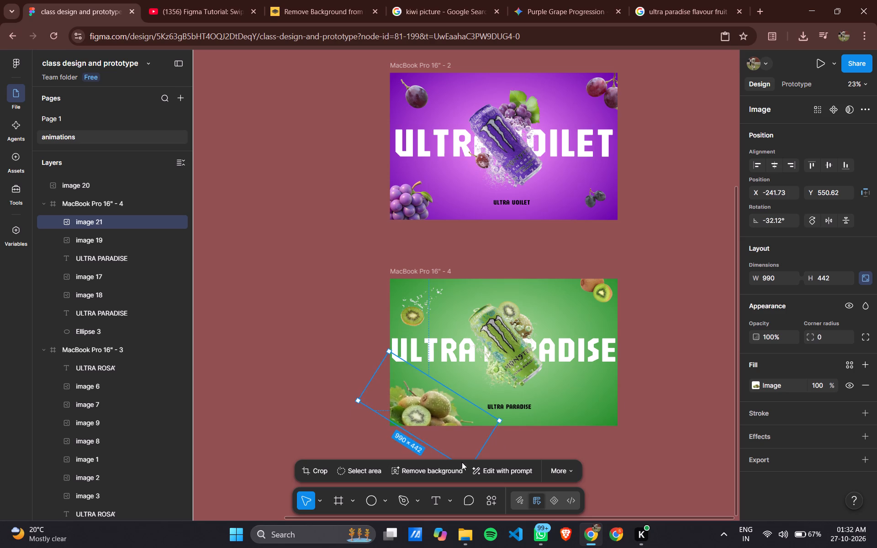
scroll(456, 437, "down", 1)
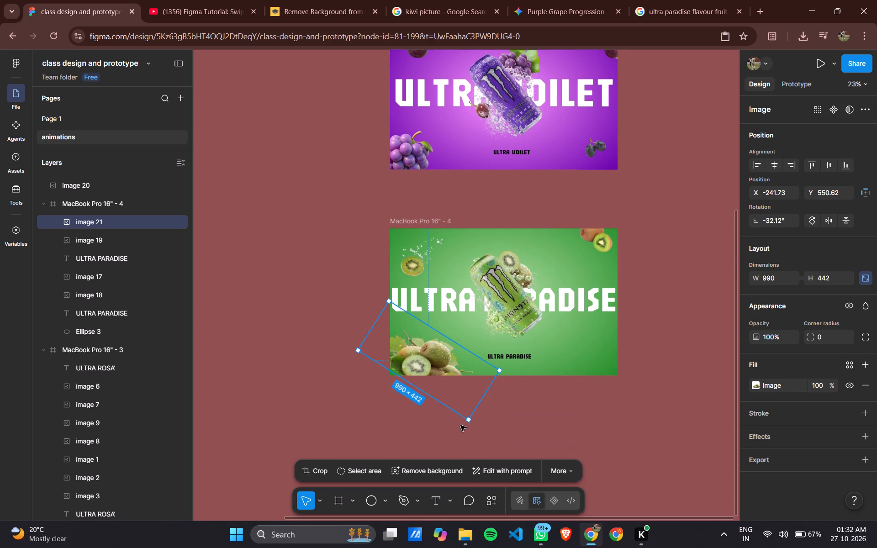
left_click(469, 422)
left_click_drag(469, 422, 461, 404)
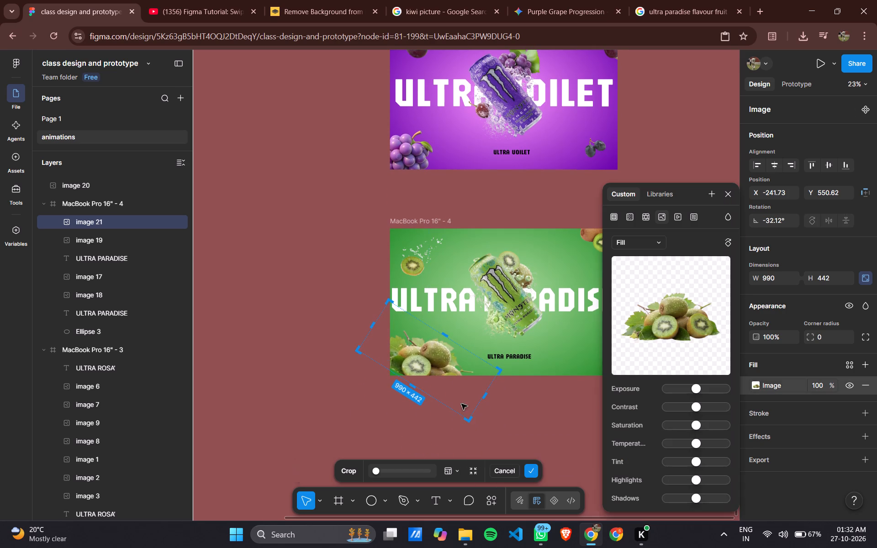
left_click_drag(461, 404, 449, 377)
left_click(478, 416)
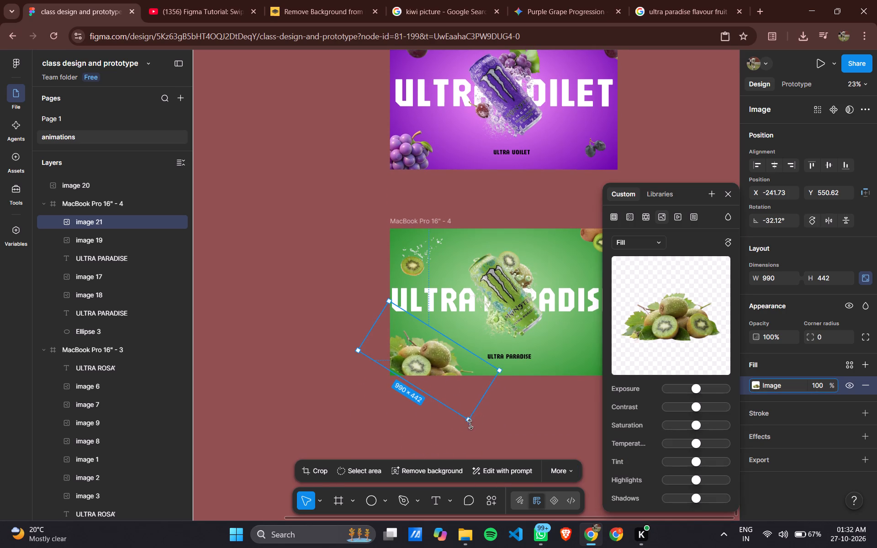
Shrink the kiwi cluster to about 674 × 301, rotate it to about -13° and tuck it into the green frame's lower-left corner.
left_click_drag(468, 418, 451, 369)
left_click_drag(426, 355, 431, 343)
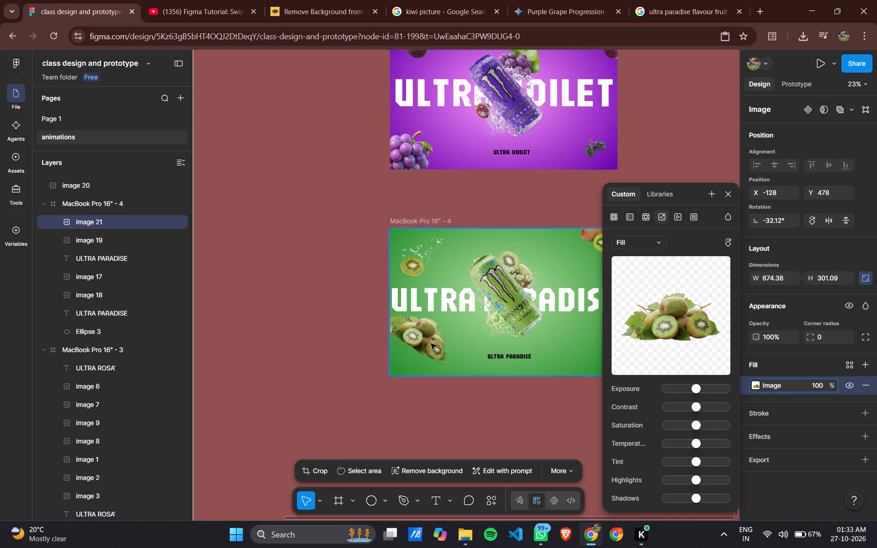
left_click_drag(431, 343, 428, 346)
left_click_drag(449, 377, 467, 368)
left_click_drag(444, 348, 441, 377)
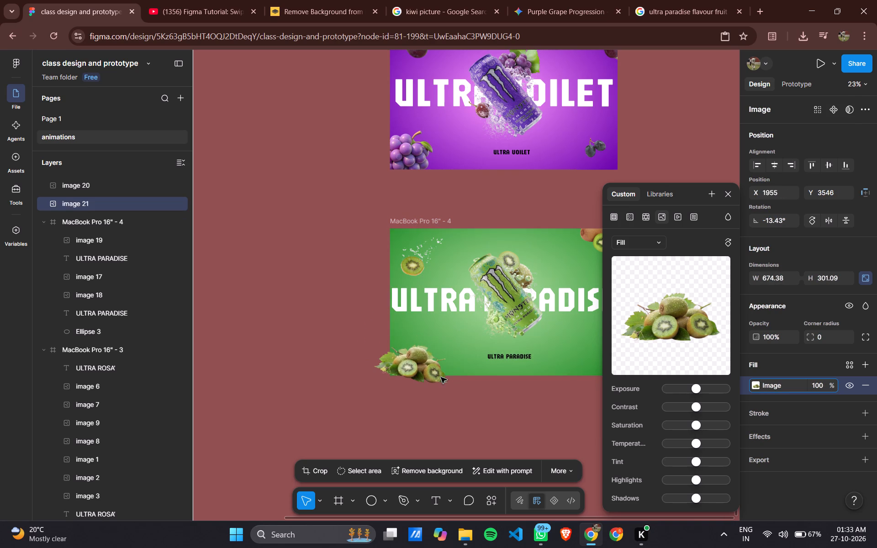
left_click_drag(441, 377, 436, 374)
left_click(515, 403)
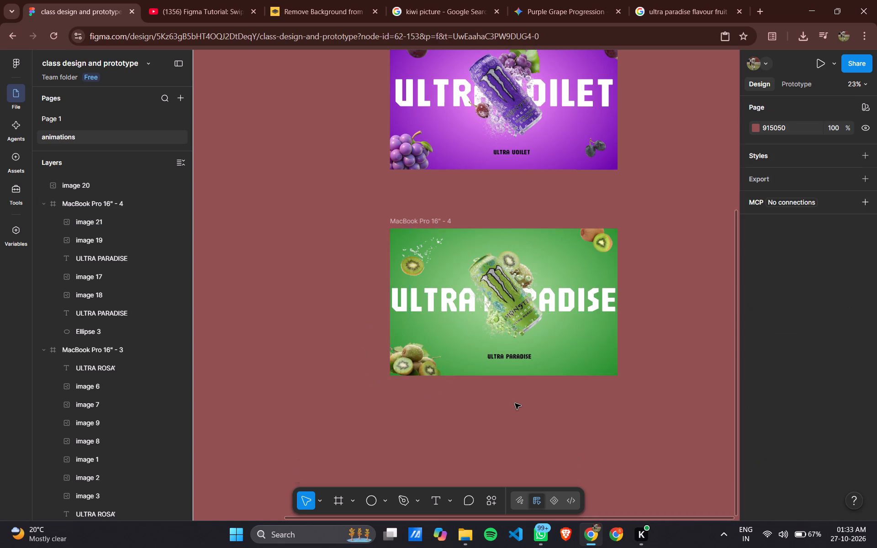
Move the kiwi slice with water drops from the green frame's upper-left corner to its lower-right corner.
scroll(515, 403, "left", 1)
scroll(515, 403, "up", 1)
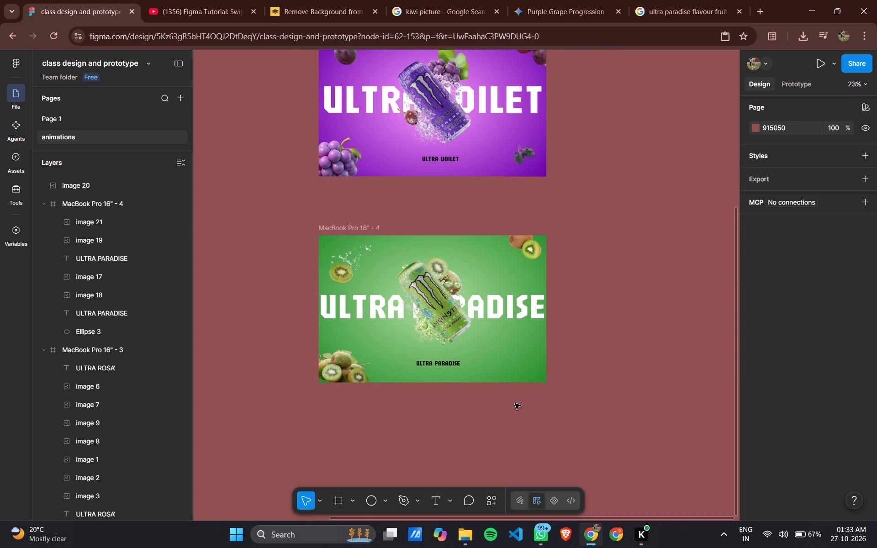
scroll(515, 403, "up", 1)
scroll(515, 403, "right", 1)
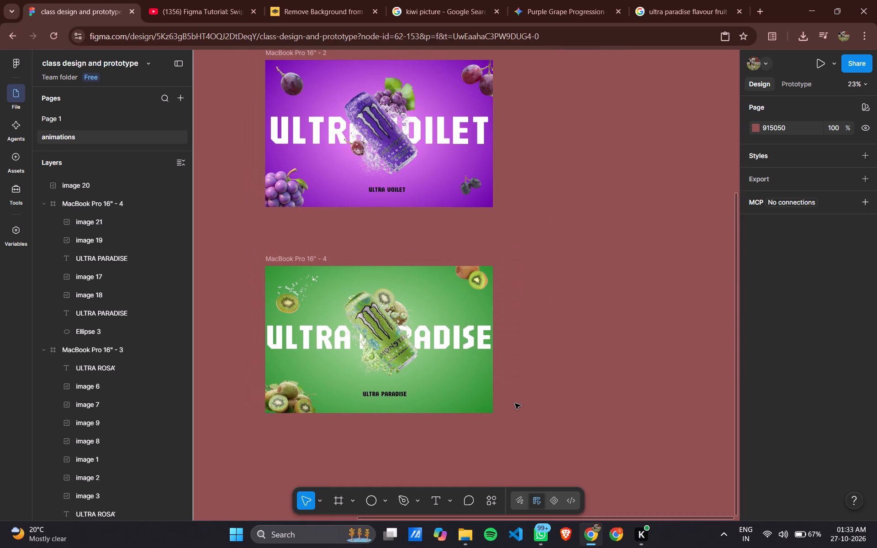
left_click_drag(297, 317, 294, 311)
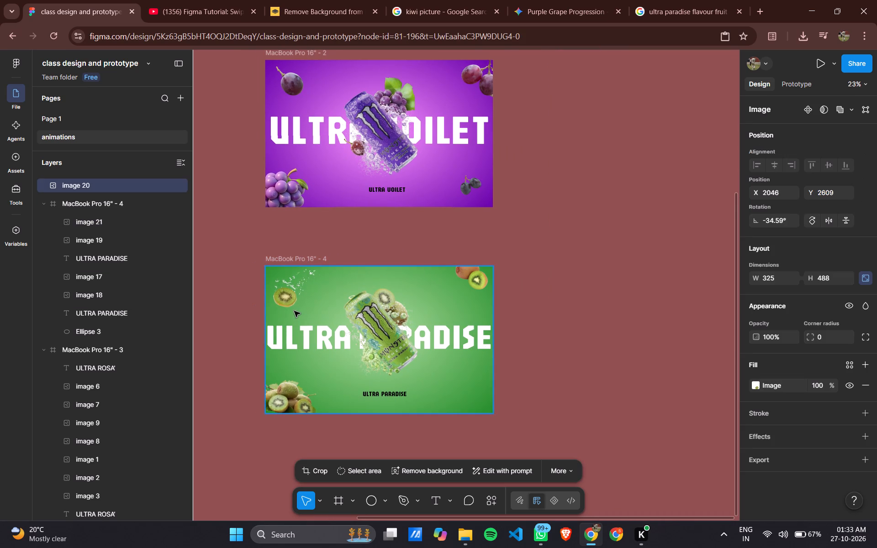
left_click_drag(294, 311, 460, 406)
left_click(555, 390)
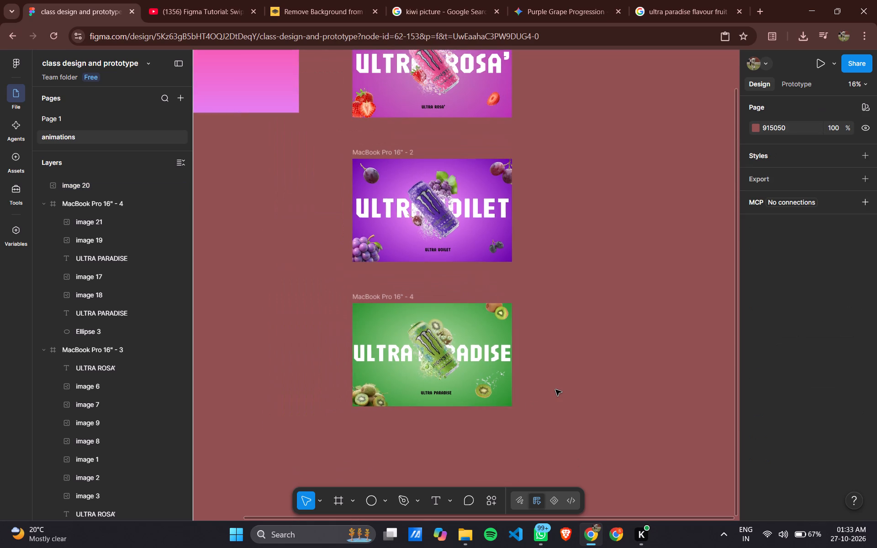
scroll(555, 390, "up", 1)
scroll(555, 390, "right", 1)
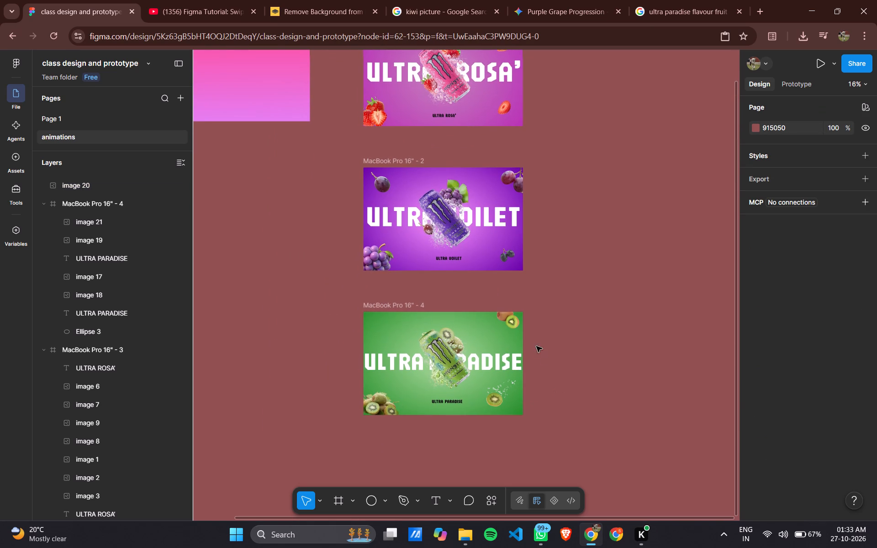
Enlarge the kiwi pair to about 380 × 380 and tuck it partly outside the green frame's upper-right corner.
left_click_drag(512, 322, 514, 327)
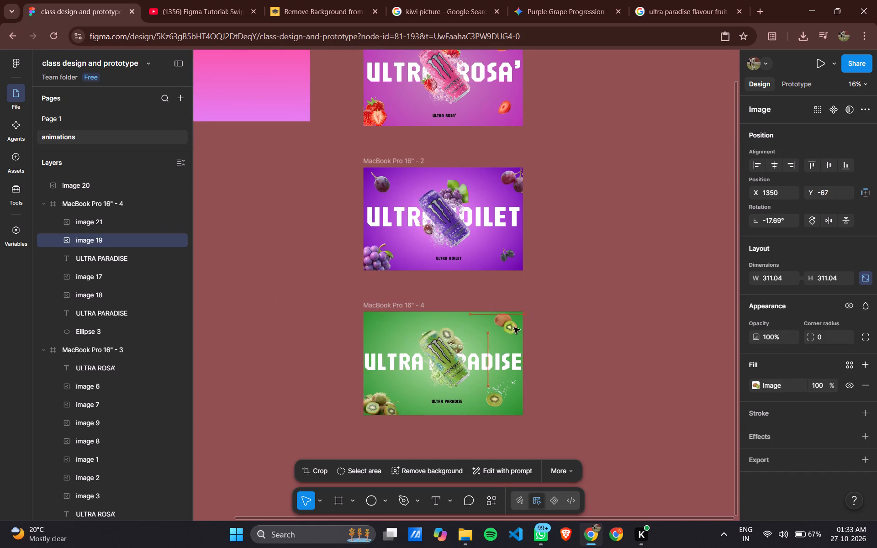
left_click_drag(514, 327, 519, 324)
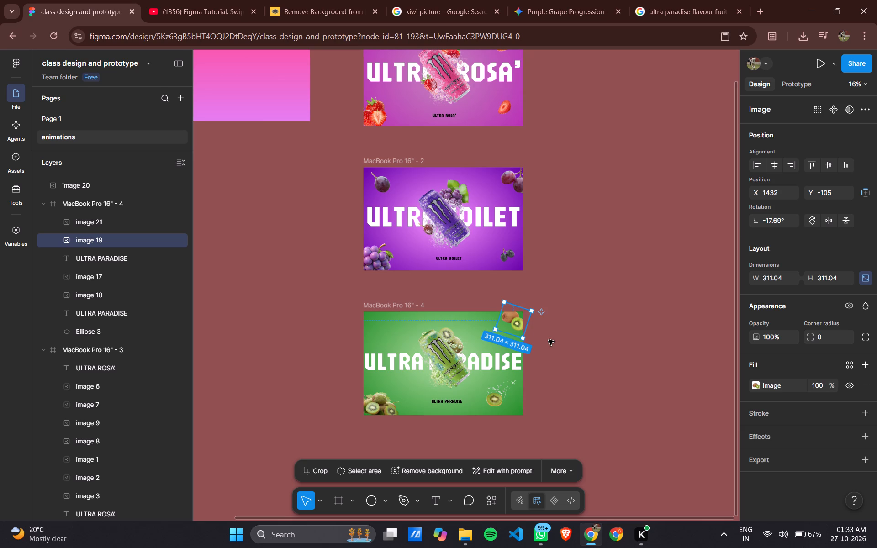
left_click_drag(522, 338, 527, 343)
left_click_drag(517, 328, 517, 320)
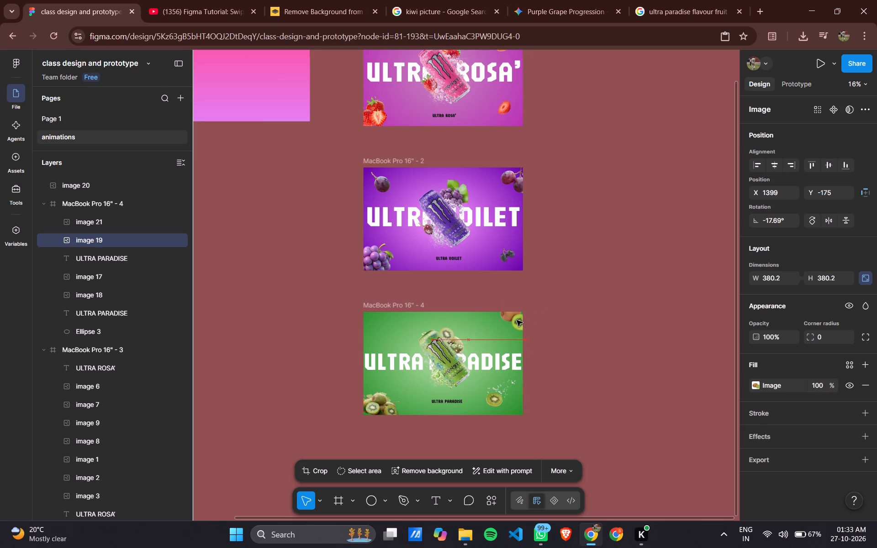
left_click_drag(517, 320, 517, 321)
left_click(591, 347)
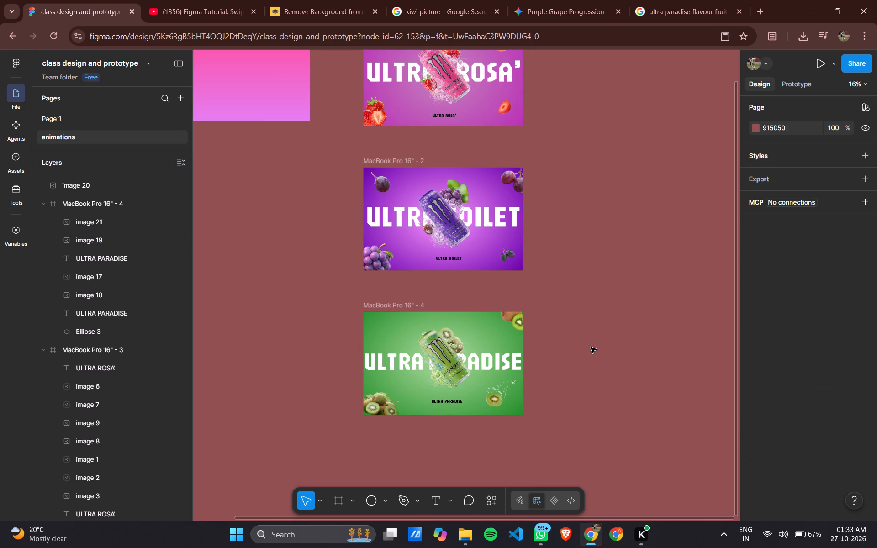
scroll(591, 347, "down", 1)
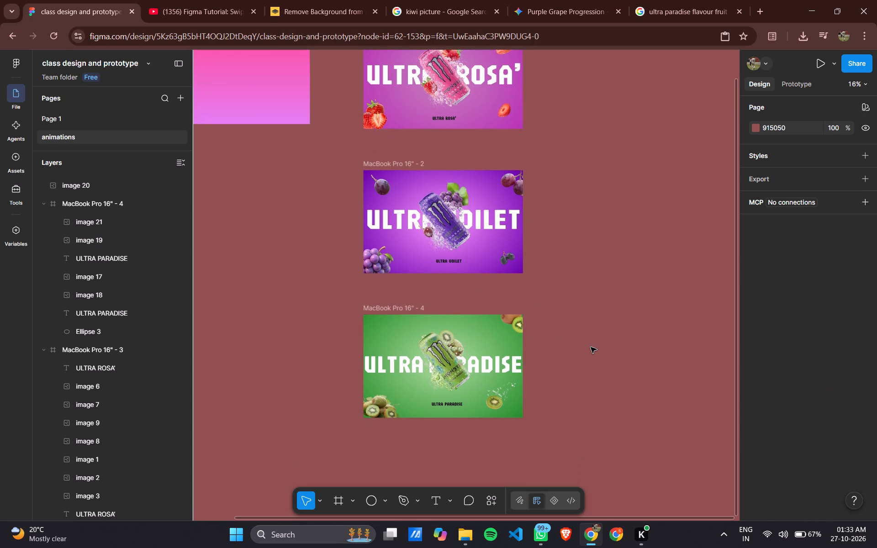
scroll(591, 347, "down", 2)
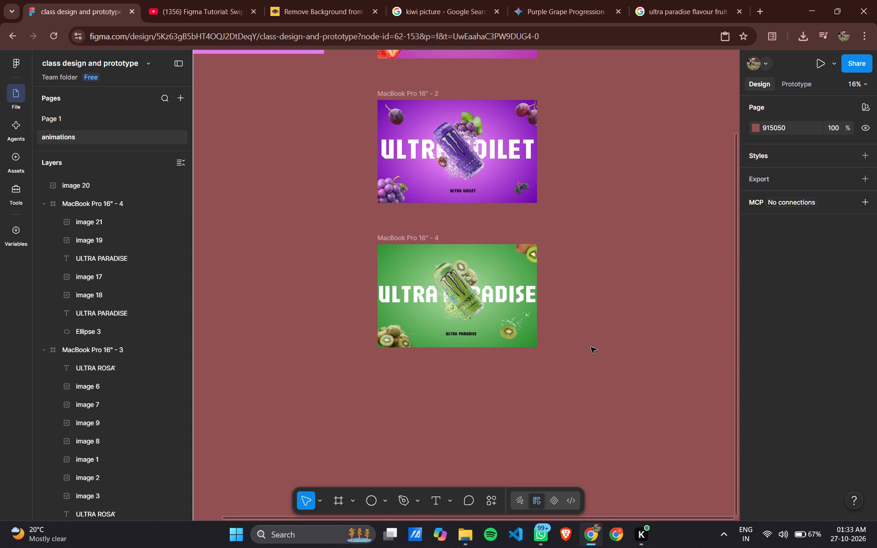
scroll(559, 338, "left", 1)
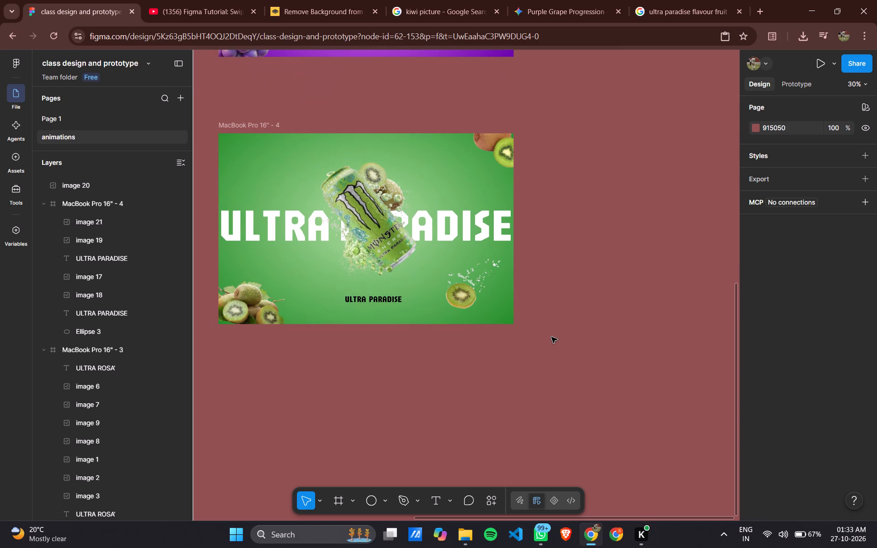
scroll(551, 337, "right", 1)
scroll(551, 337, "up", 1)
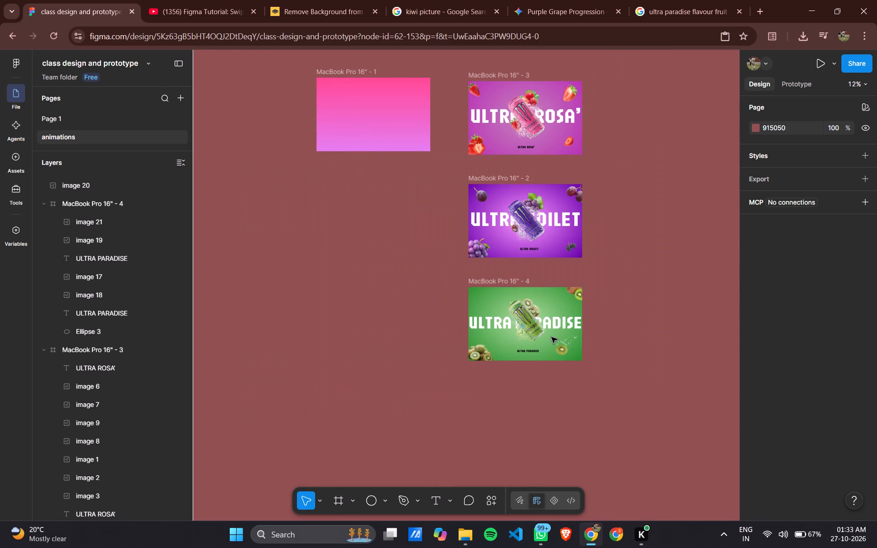
Copy the whole green kiwi cut-out with water droplets from remove.bg and paste it into the Figma design.
left_click(368, 0)
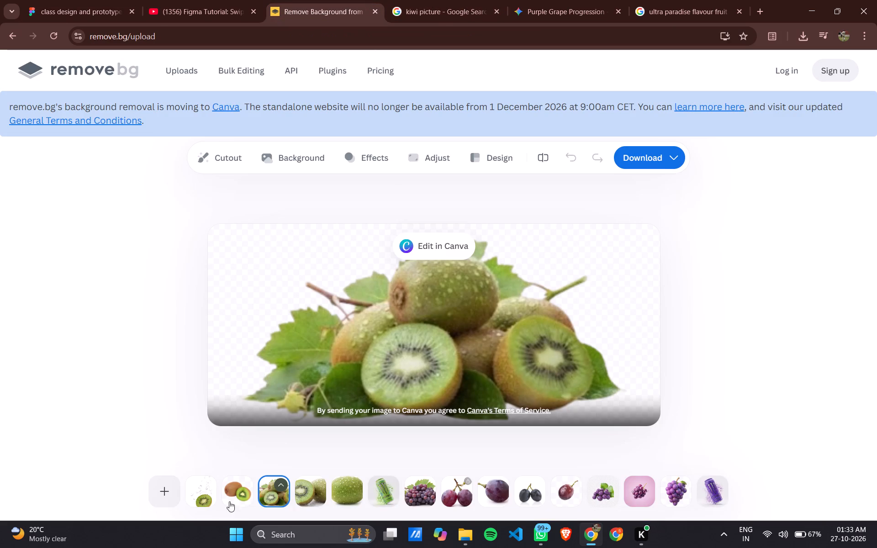
left_click(212, 497)
left_click(333, 490)
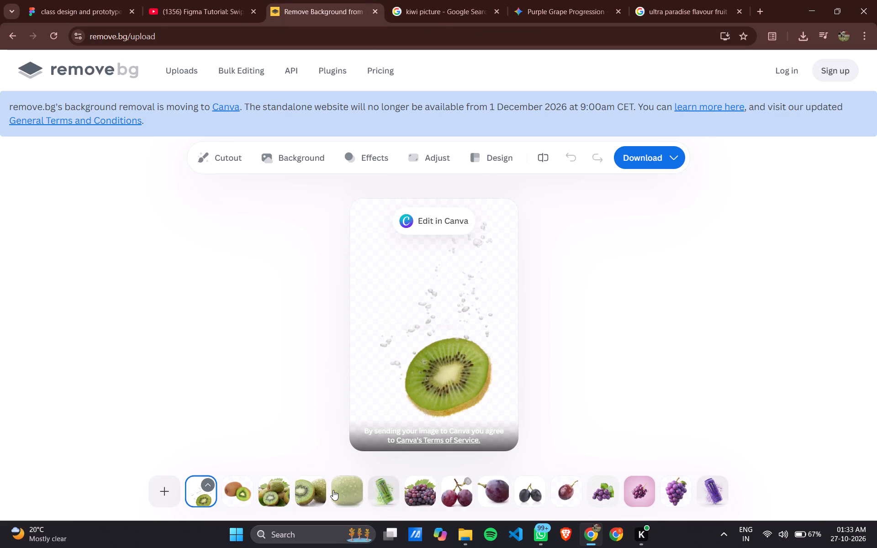
right_click(459, 328)
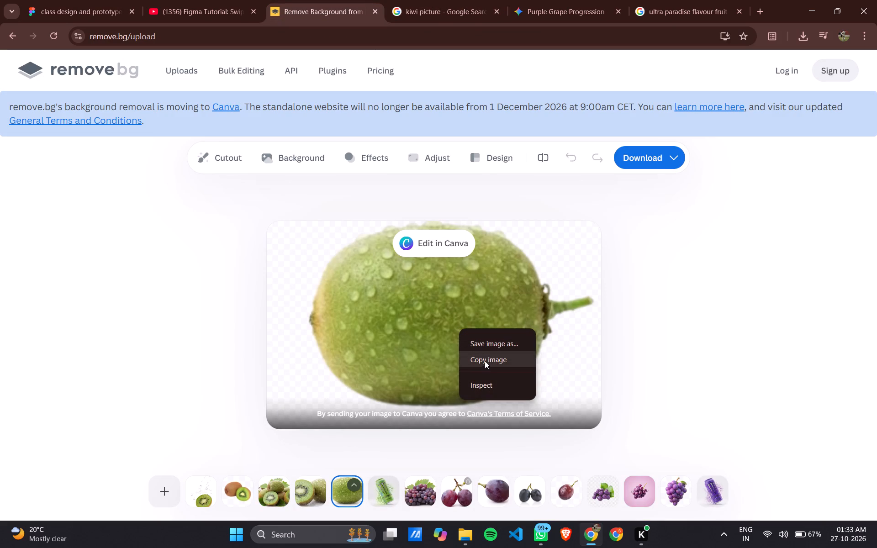
left_click(485, 362)
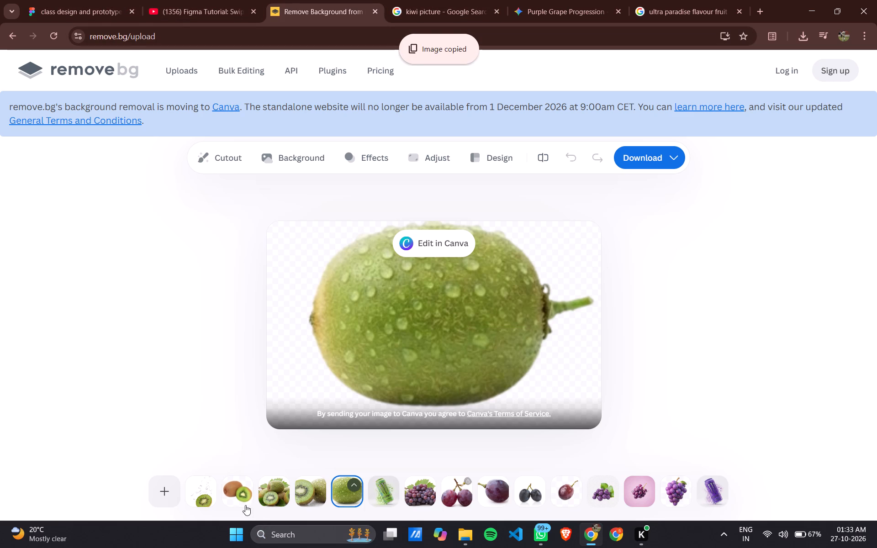
left_click(84, 0)
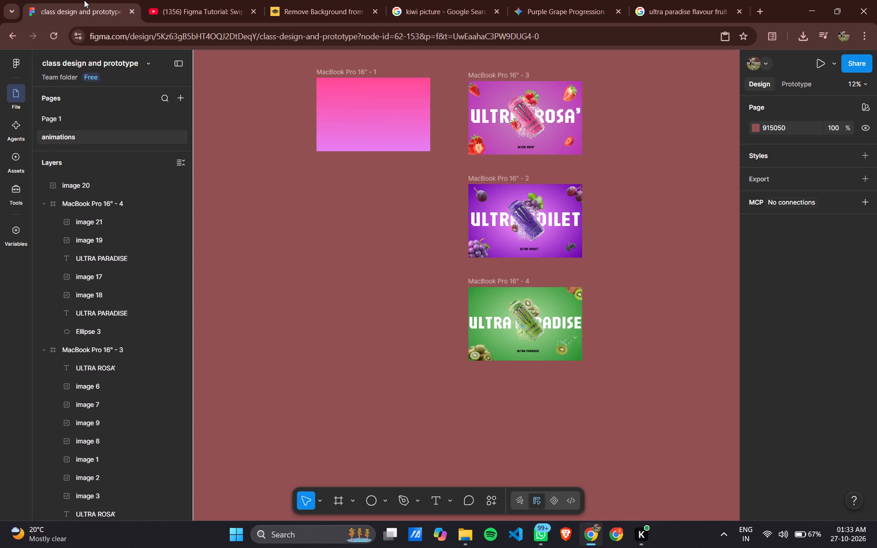
key("ctrl+v")
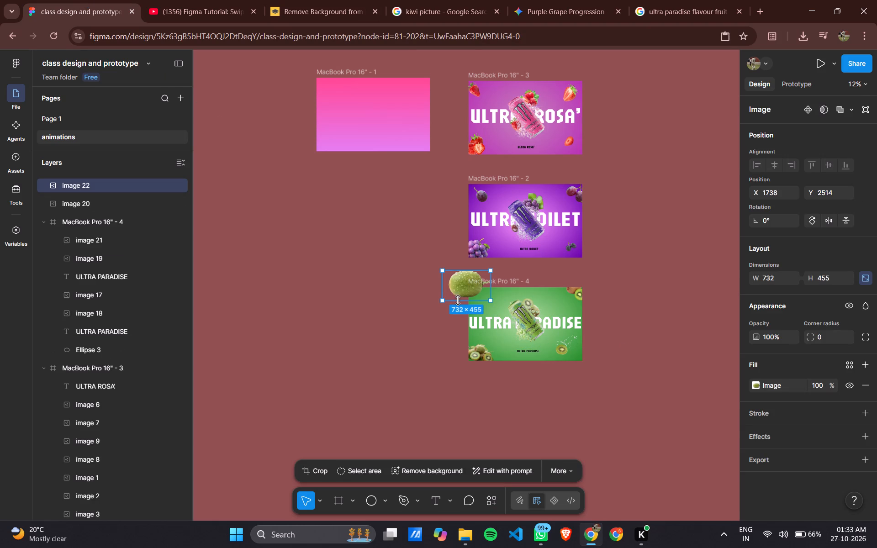
Shrink the pasted whole kiwi to 440 × 273, rotate it to about 61° and place it behind the can in the green frame.
left_click_drag(490, 299, 471, 285)
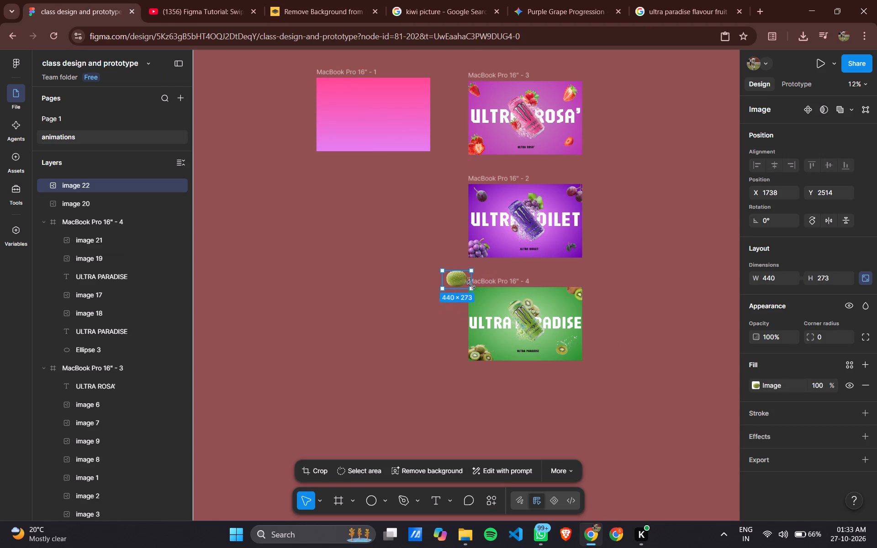
left_click_drag(476, 292, 499, 258)
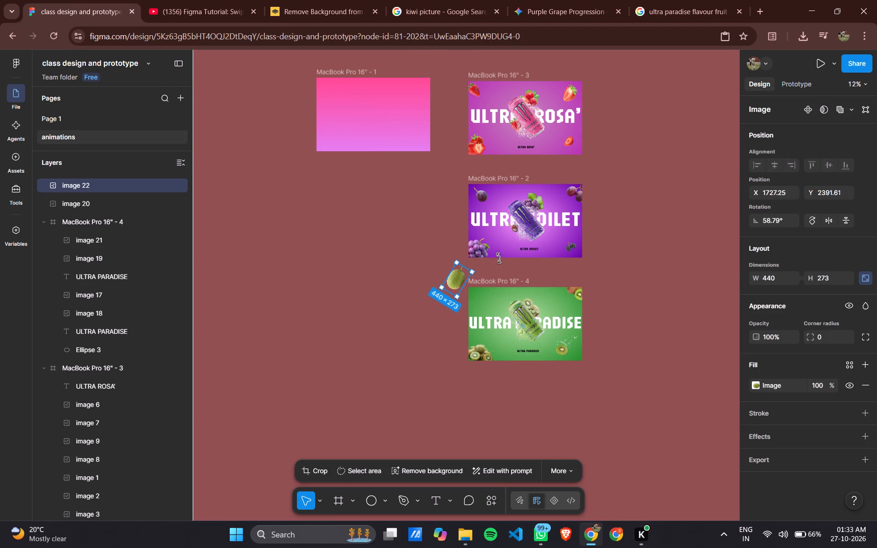
left_click_drag(499, 258, 499, 257)
left_click_drag(461, 276, 518, 326)
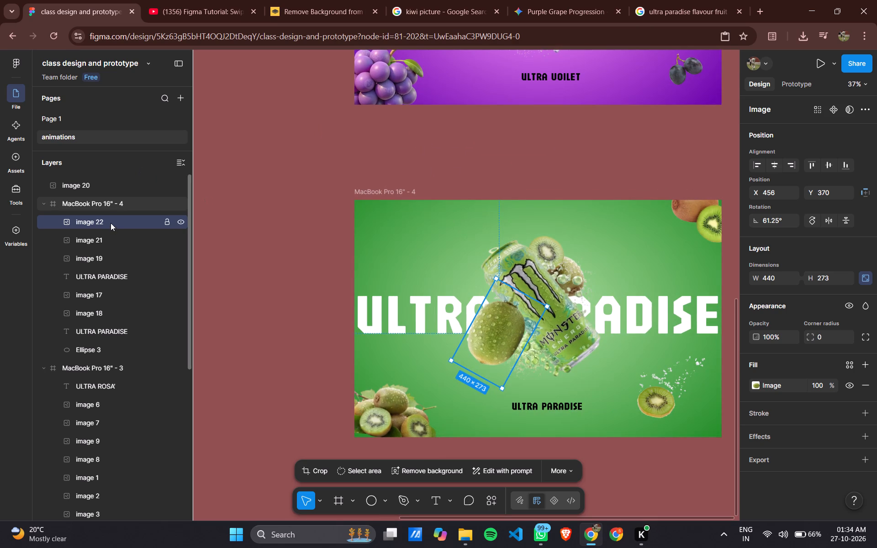
left_click_drag(111, 223, 111, 306)
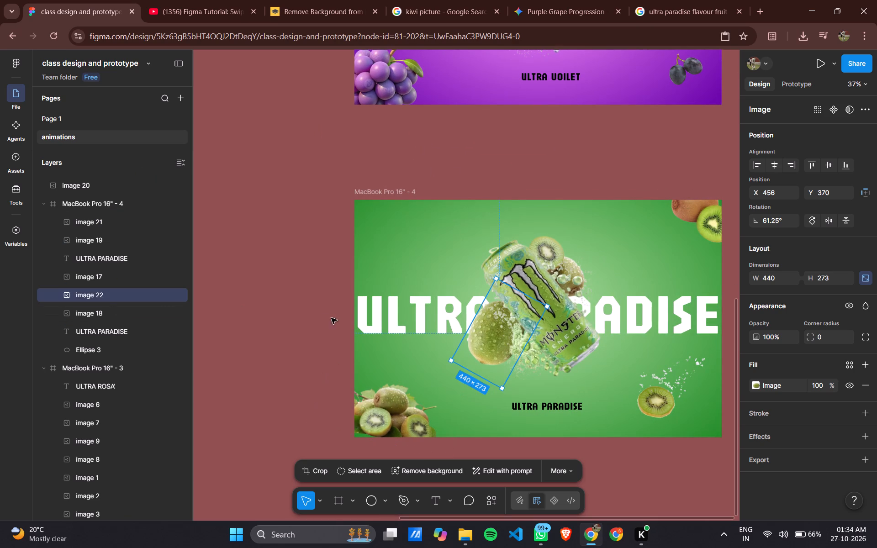
Rotate the whole kiwi to about 143°, shrink it to about 209 × 130 and tuck it beside the can's lower-left side.
left_click_drag(505, 393, 569, 362)
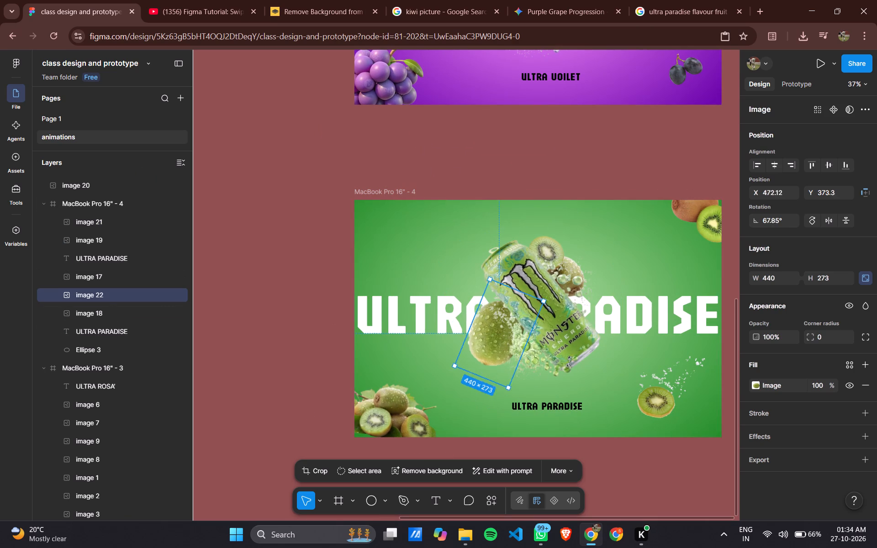
left_click_drag(569, 362, 649, 341)
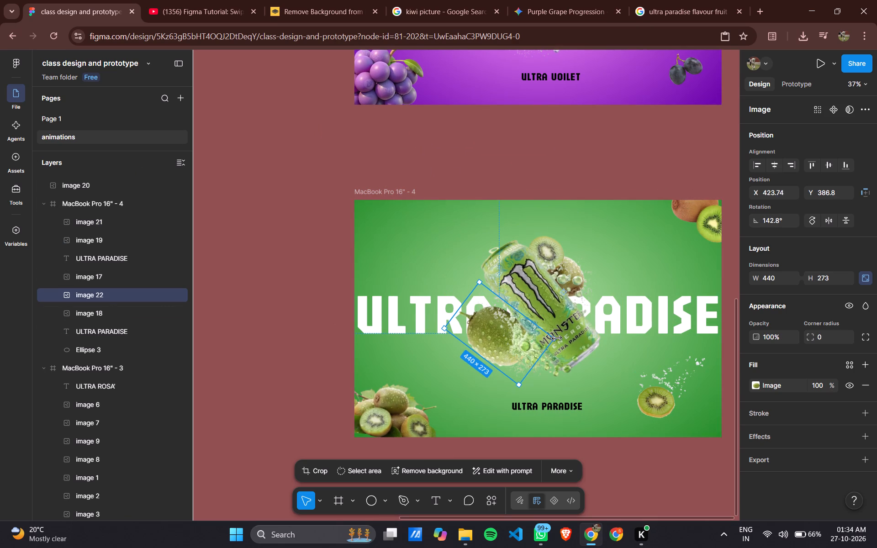
left_click_drag(557, 339, 490, 342)
left_click_drag(473, 328, 523, 349)
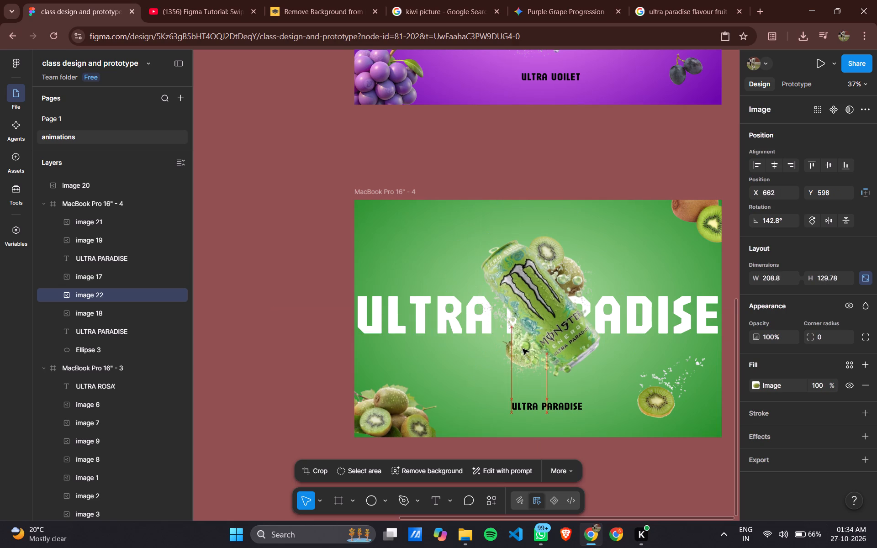
left_click_drag(523, 349, 511, 332)
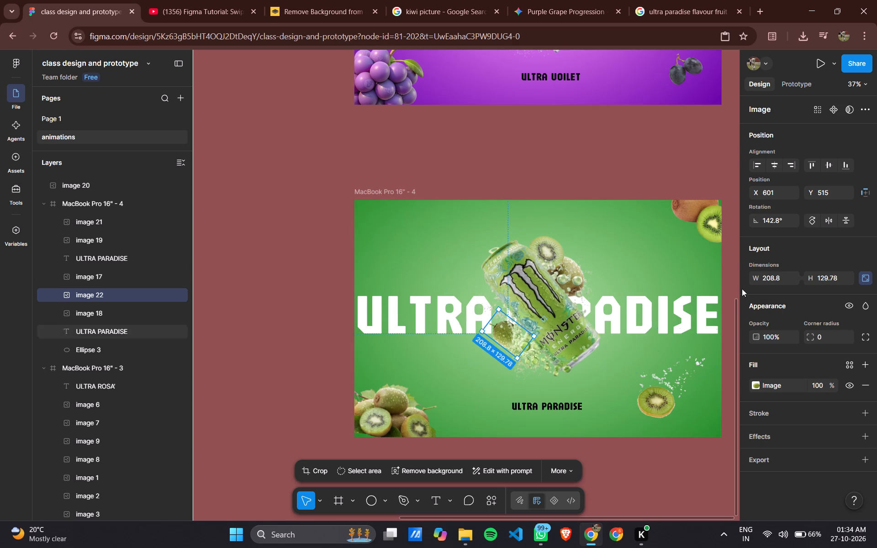
left_click(643, 153)
scroll(643, 153, "left", 1)
scroll(643, 153, "up", 1)
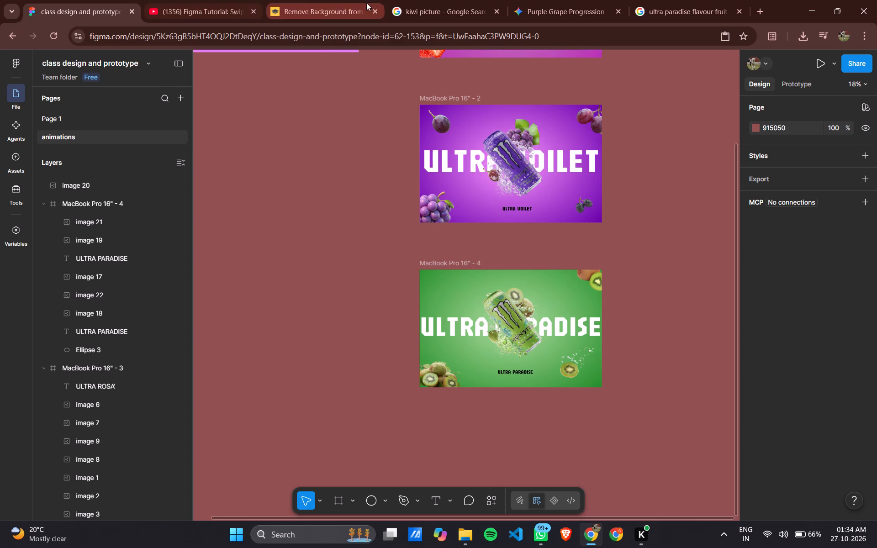
Browse the Google image results for "kiwi picture" for further kiwi images, and return to the Figma design.
left_click(303, 0)
left_click(420, 0)
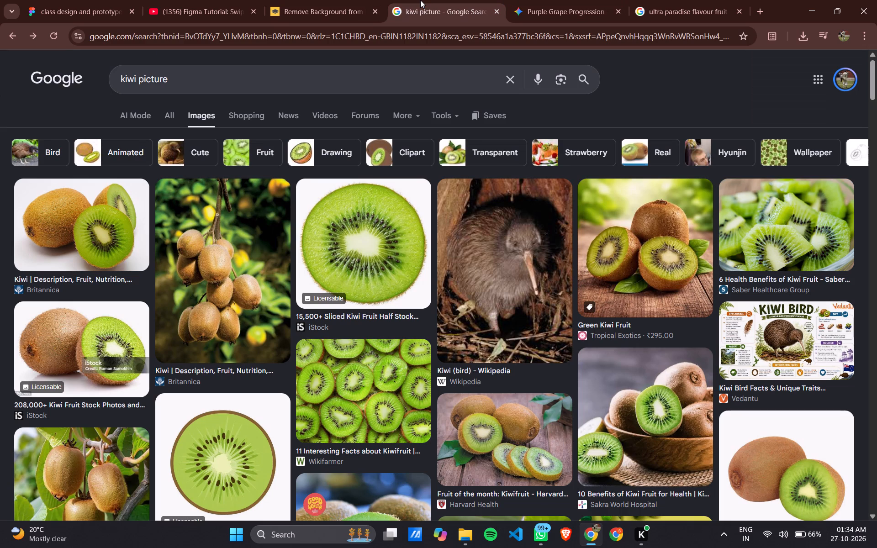
scroll(415, 240, "down", 5)
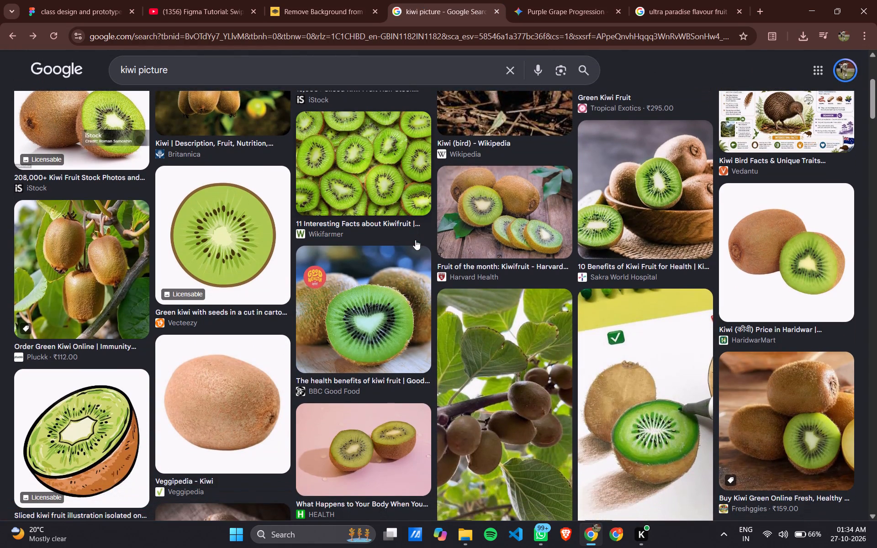
scroll(415, 240, "down", 3)
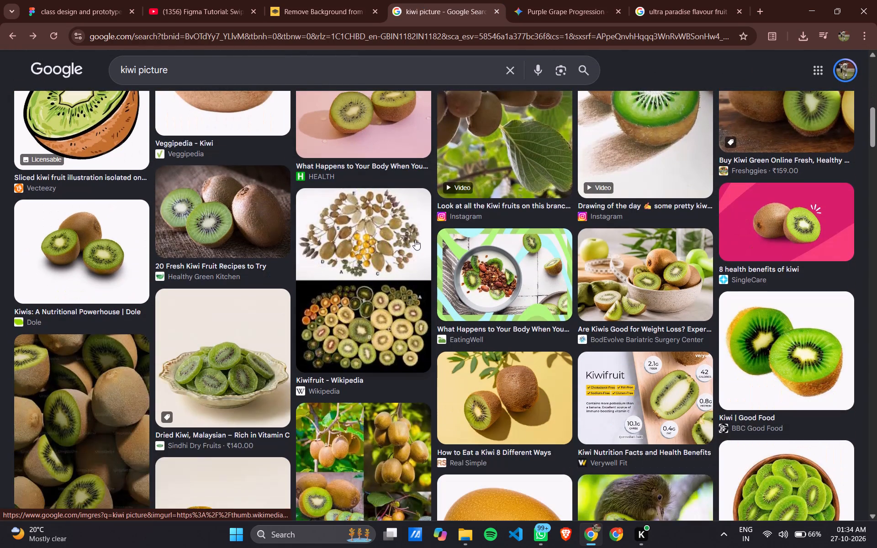
scroll(519, 224, "down", 3)
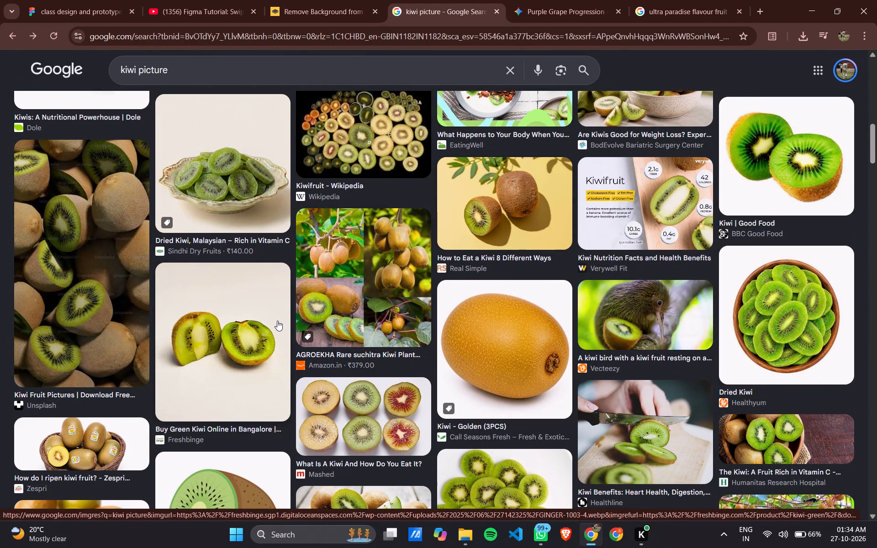
scroll(277, 321, "up", 1)
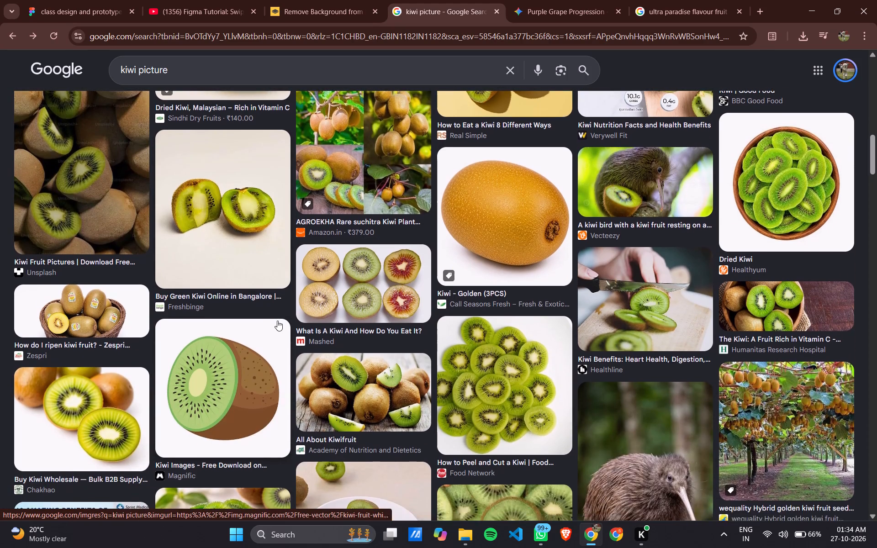
scroll(277, 321, "up", 1)
left_click(56, 0)
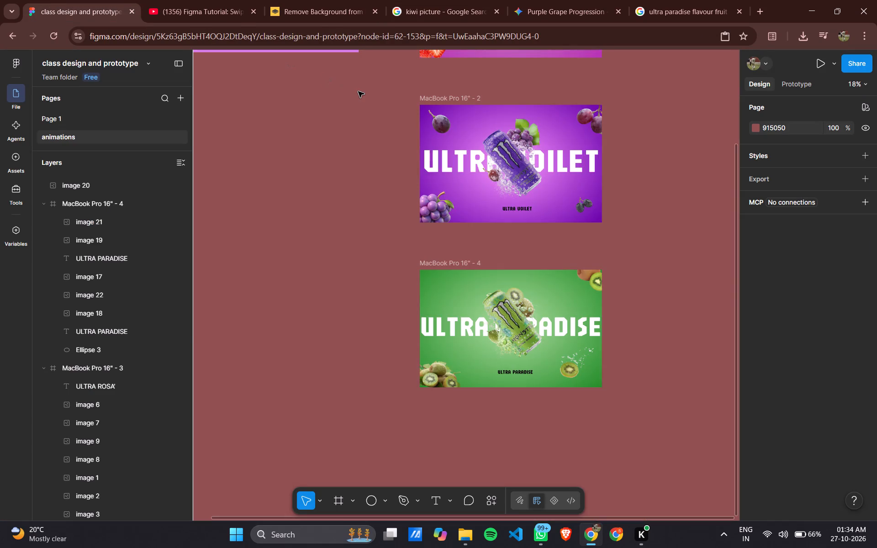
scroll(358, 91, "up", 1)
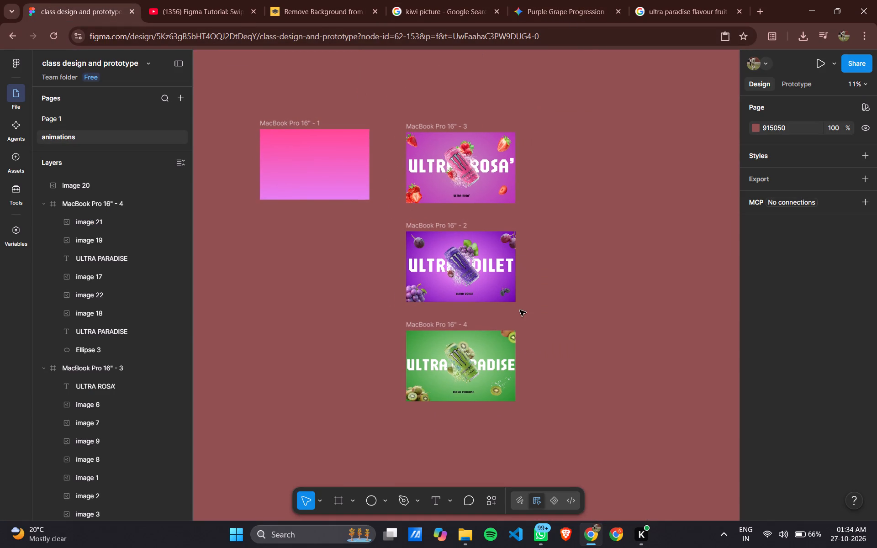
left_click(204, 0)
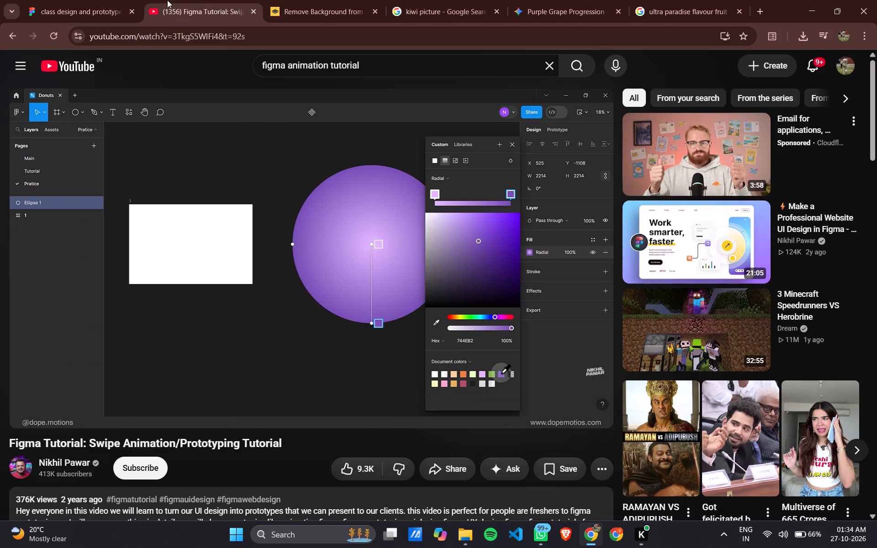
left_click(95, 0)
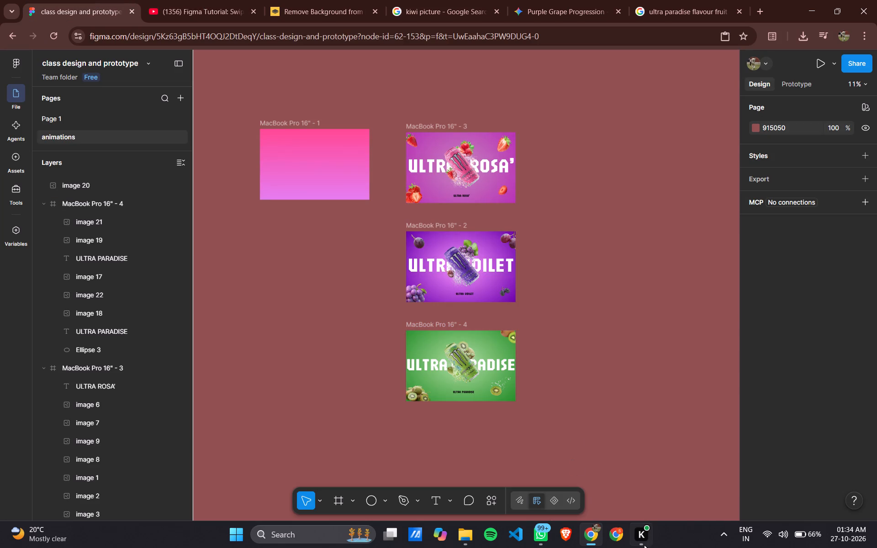